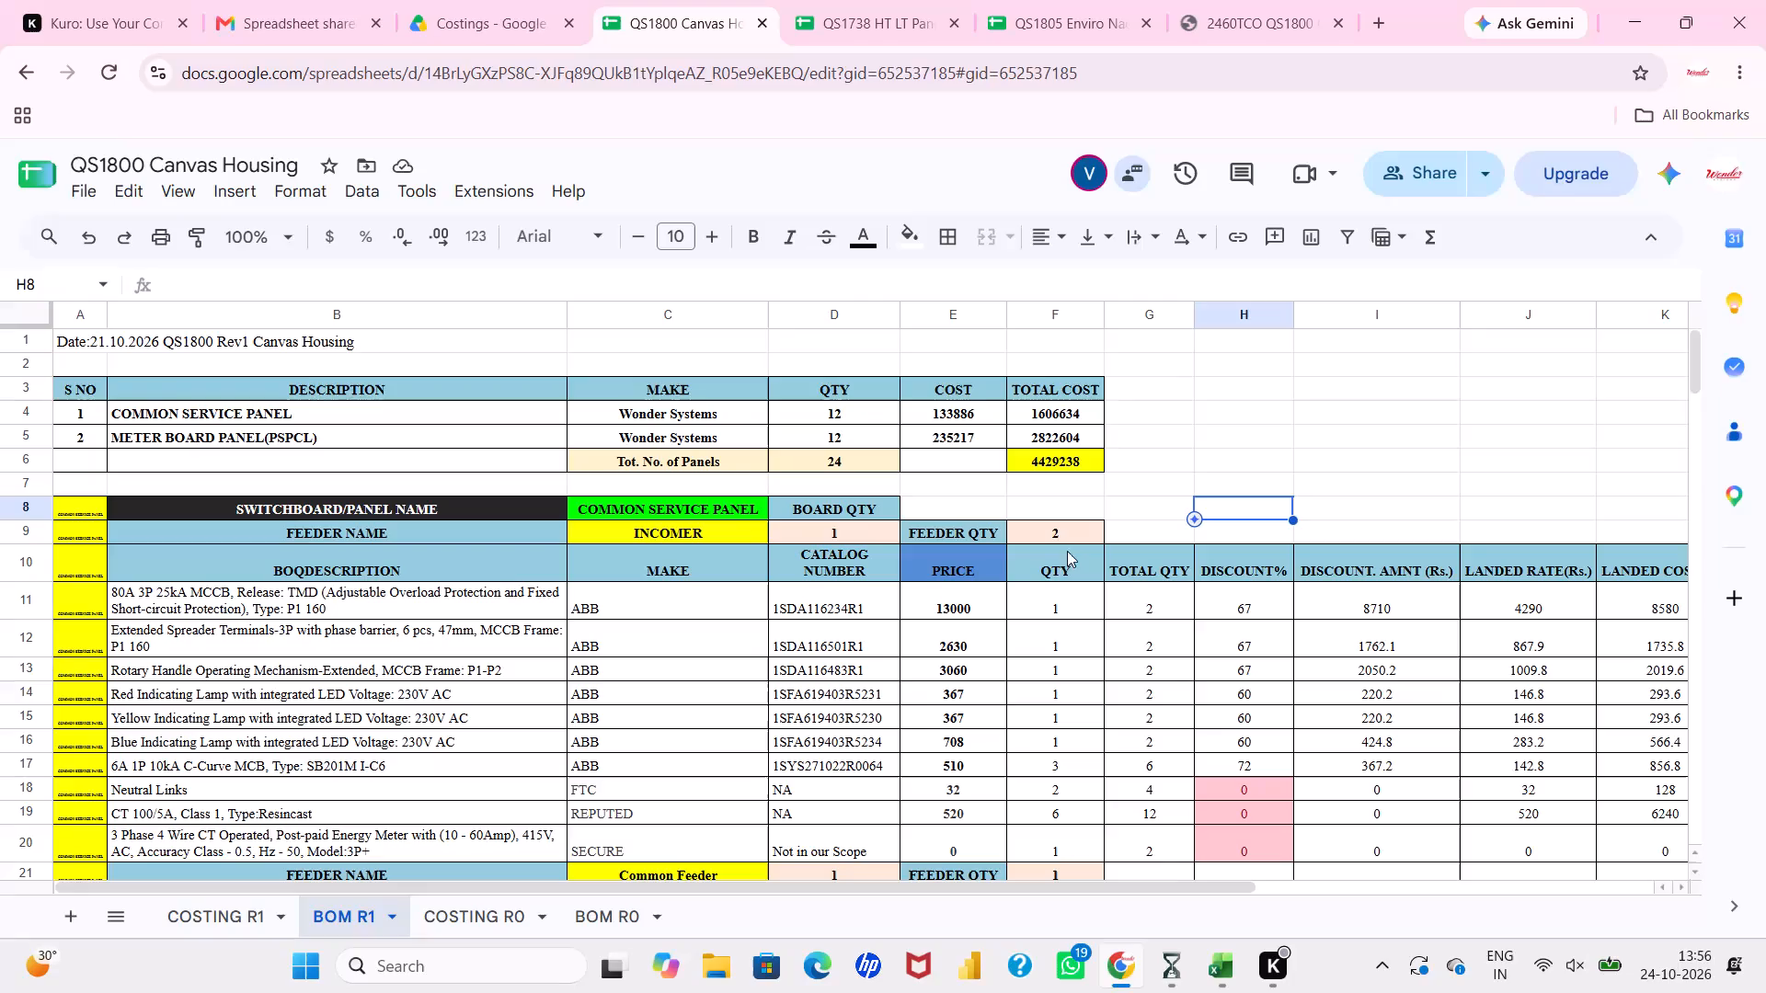
# Compare the BOM R1 and BOM R0 sheets of QS1800 Canvas Housing, checking panel quantities, costs and the cost breakdown columns.
pyautogui.click(1066, 502)
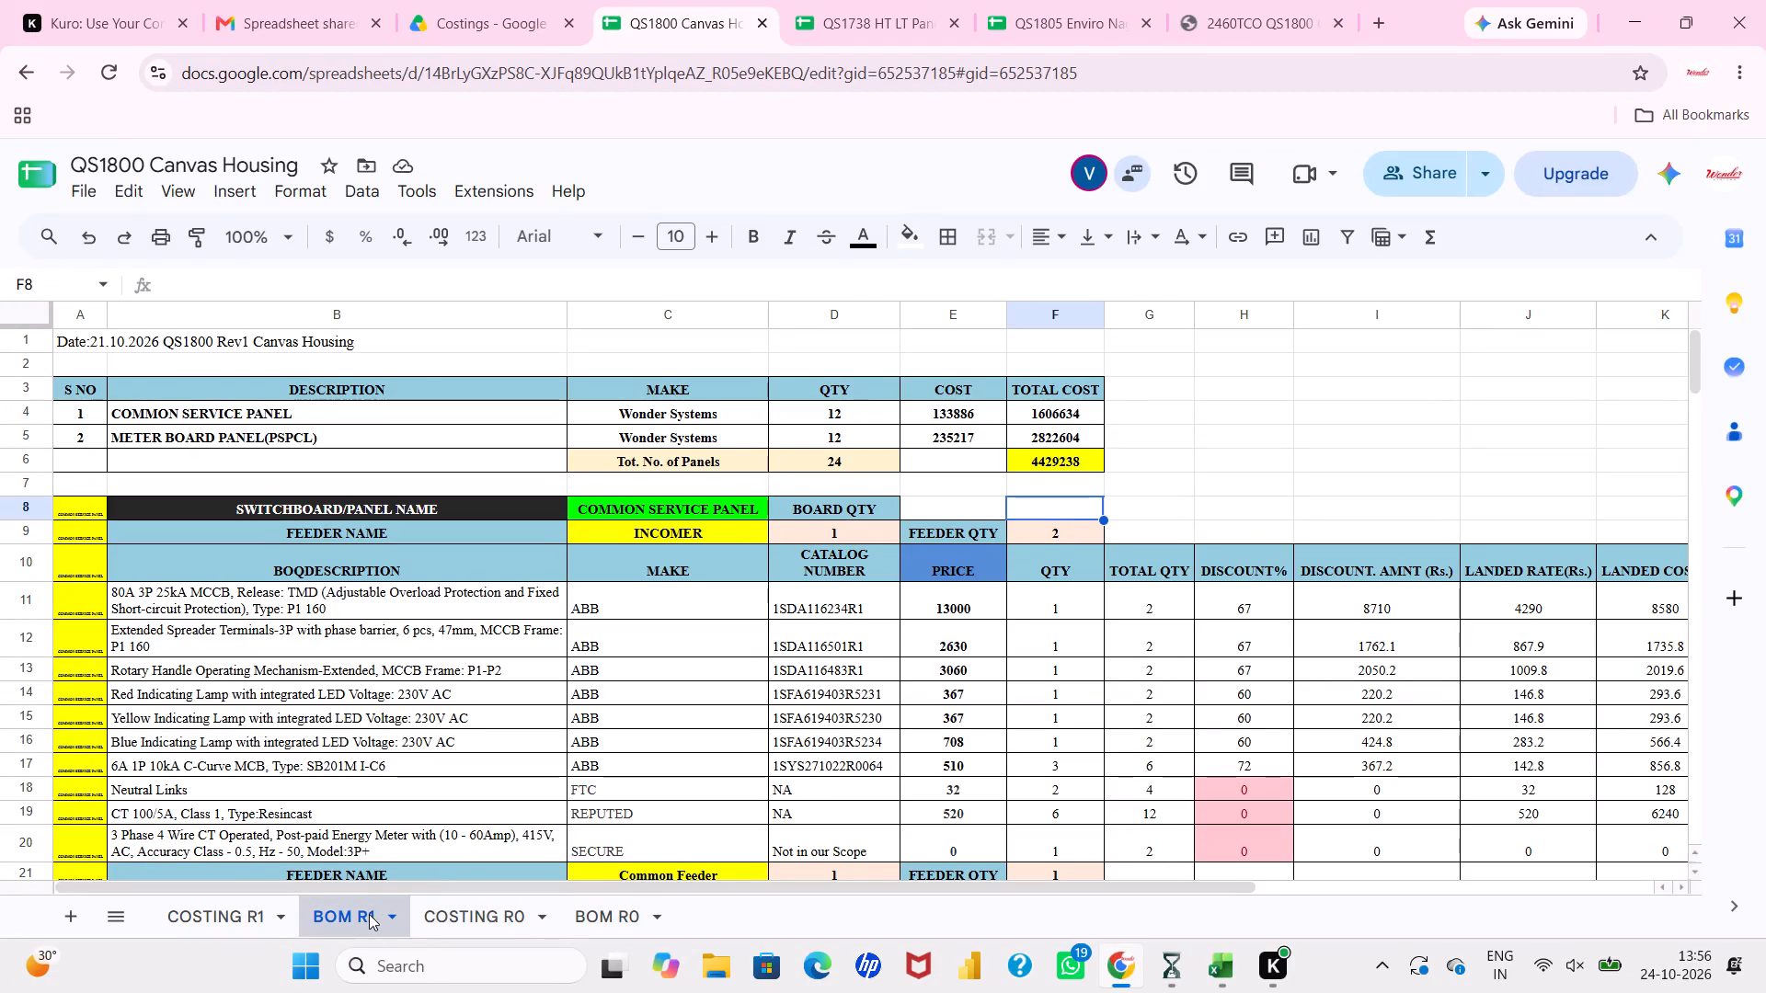
pyautogui.click(440, 911)
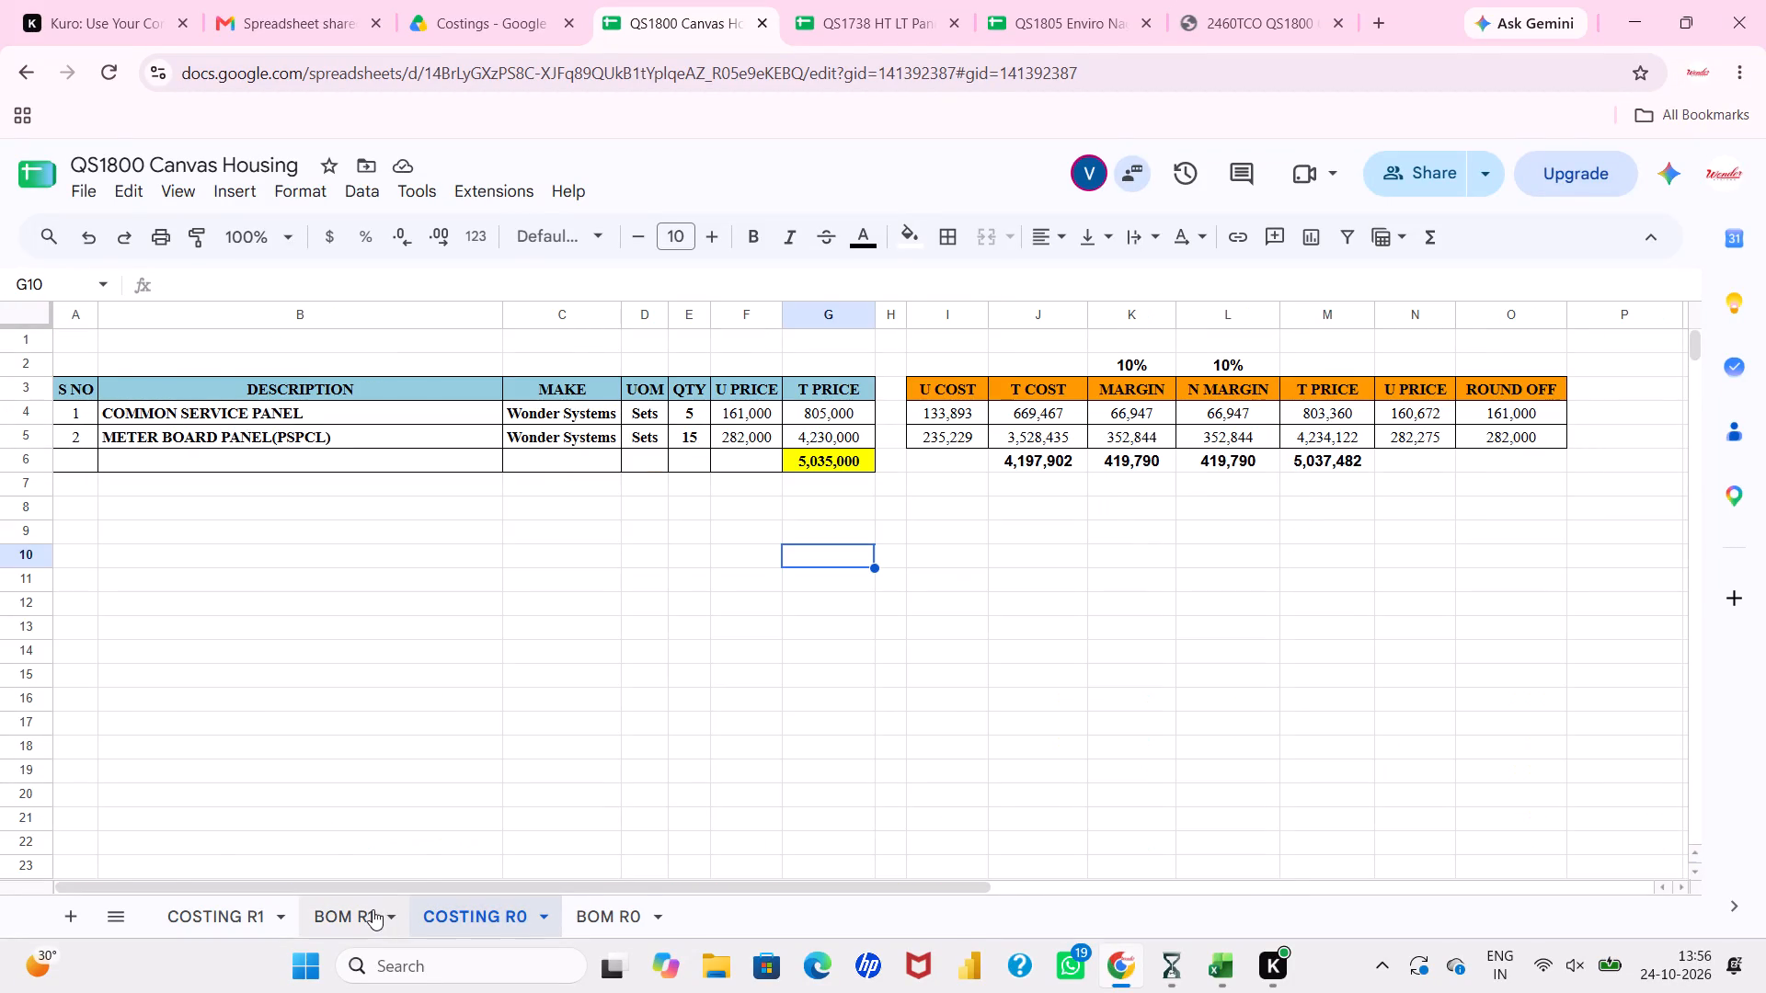
pyautogui.click(373, 909)
pyautogui.click(591, 912)
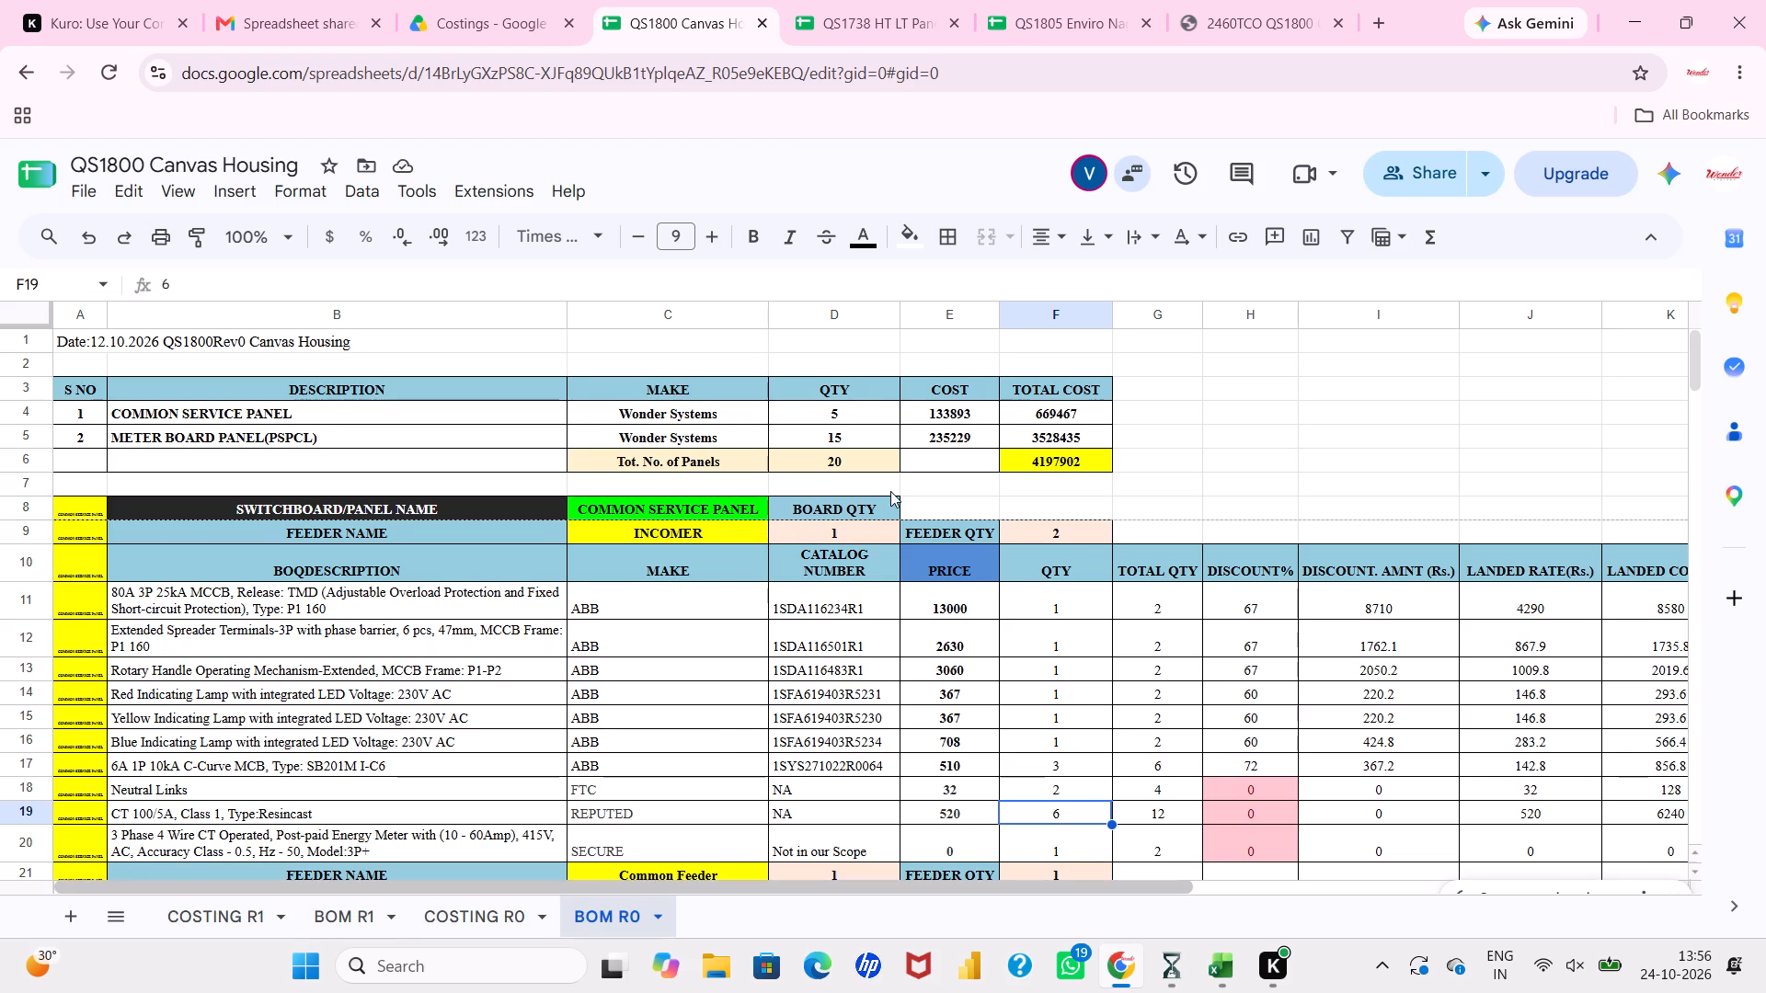
pyautogui.hscroll(-3, 890, 491)
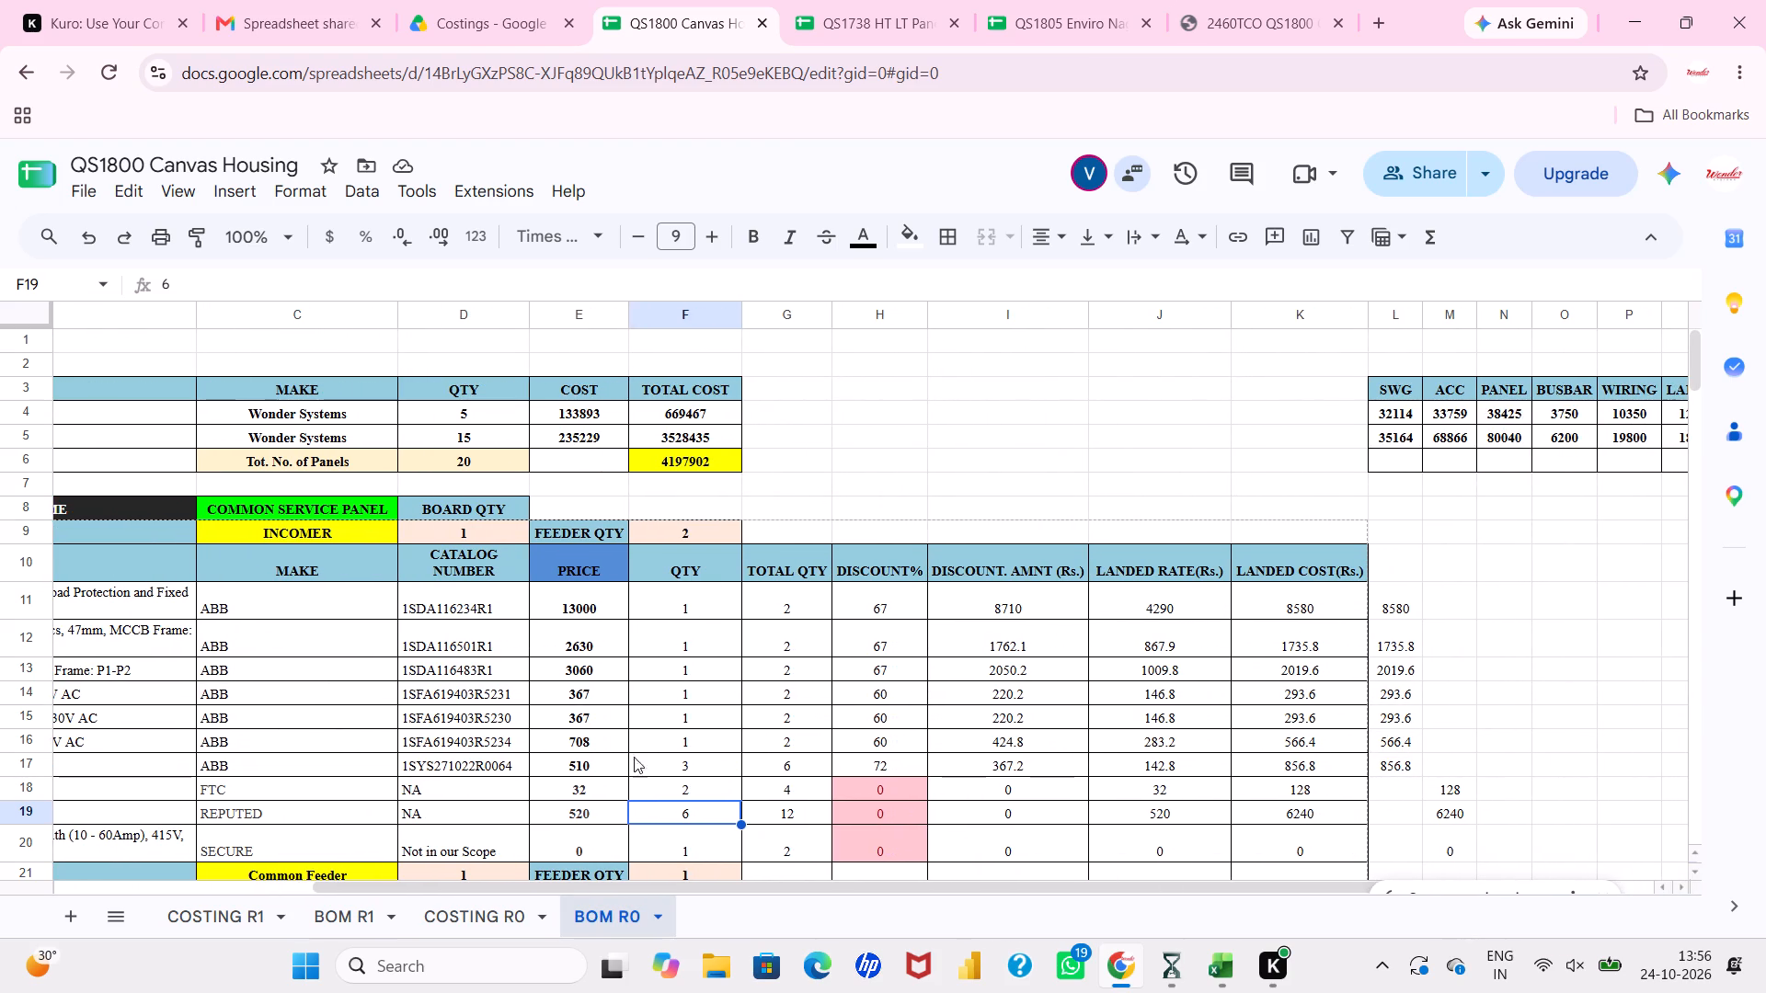
pyautogui.click(370, 918)
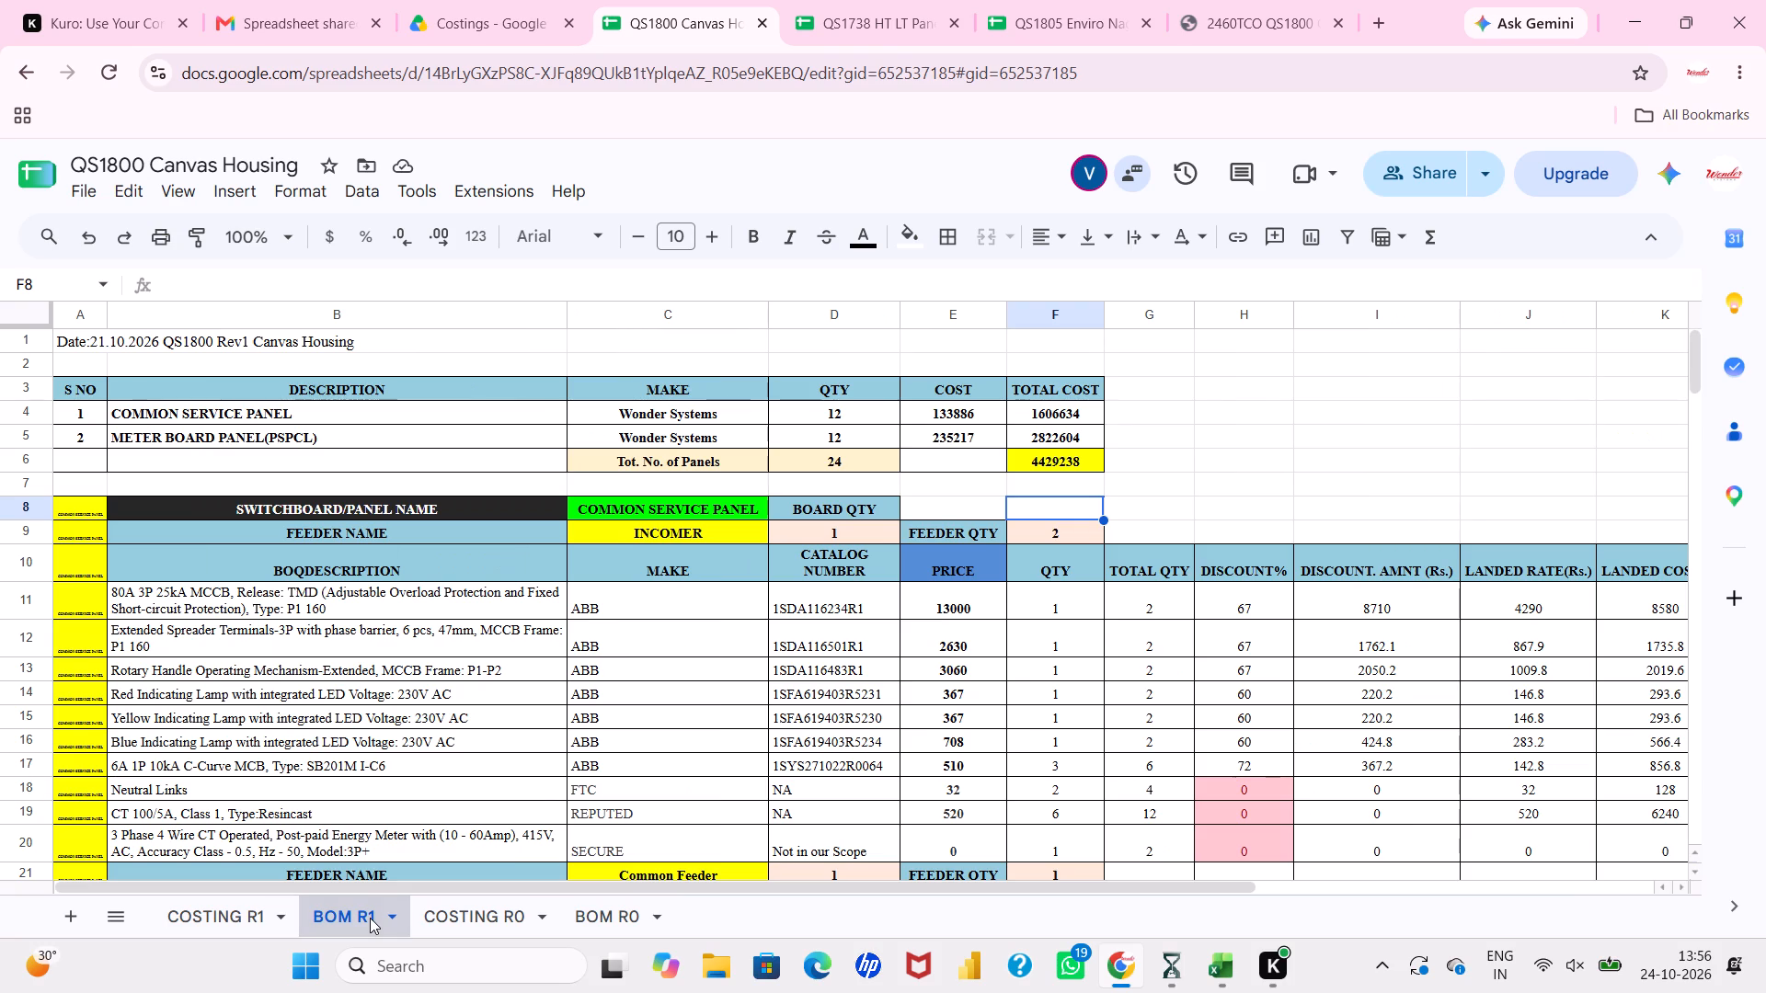
pyautogui.hscroll(-4, 920, 718)
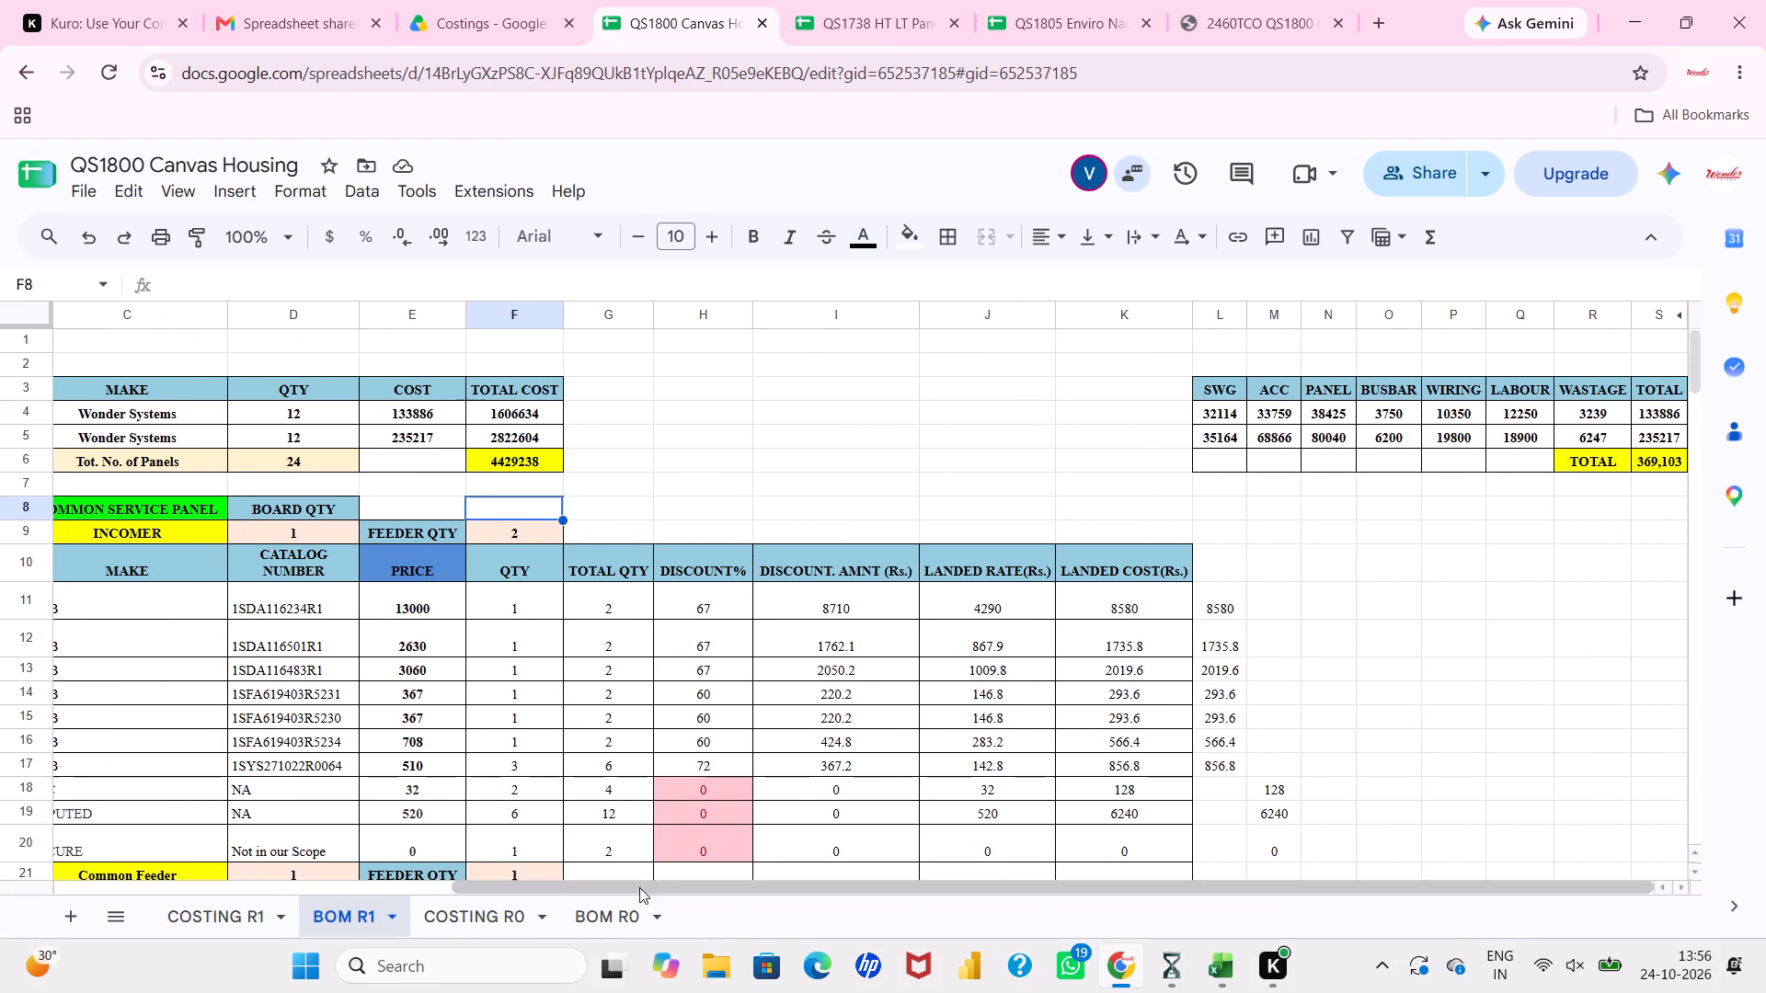
pyautogui.click(607, 909)
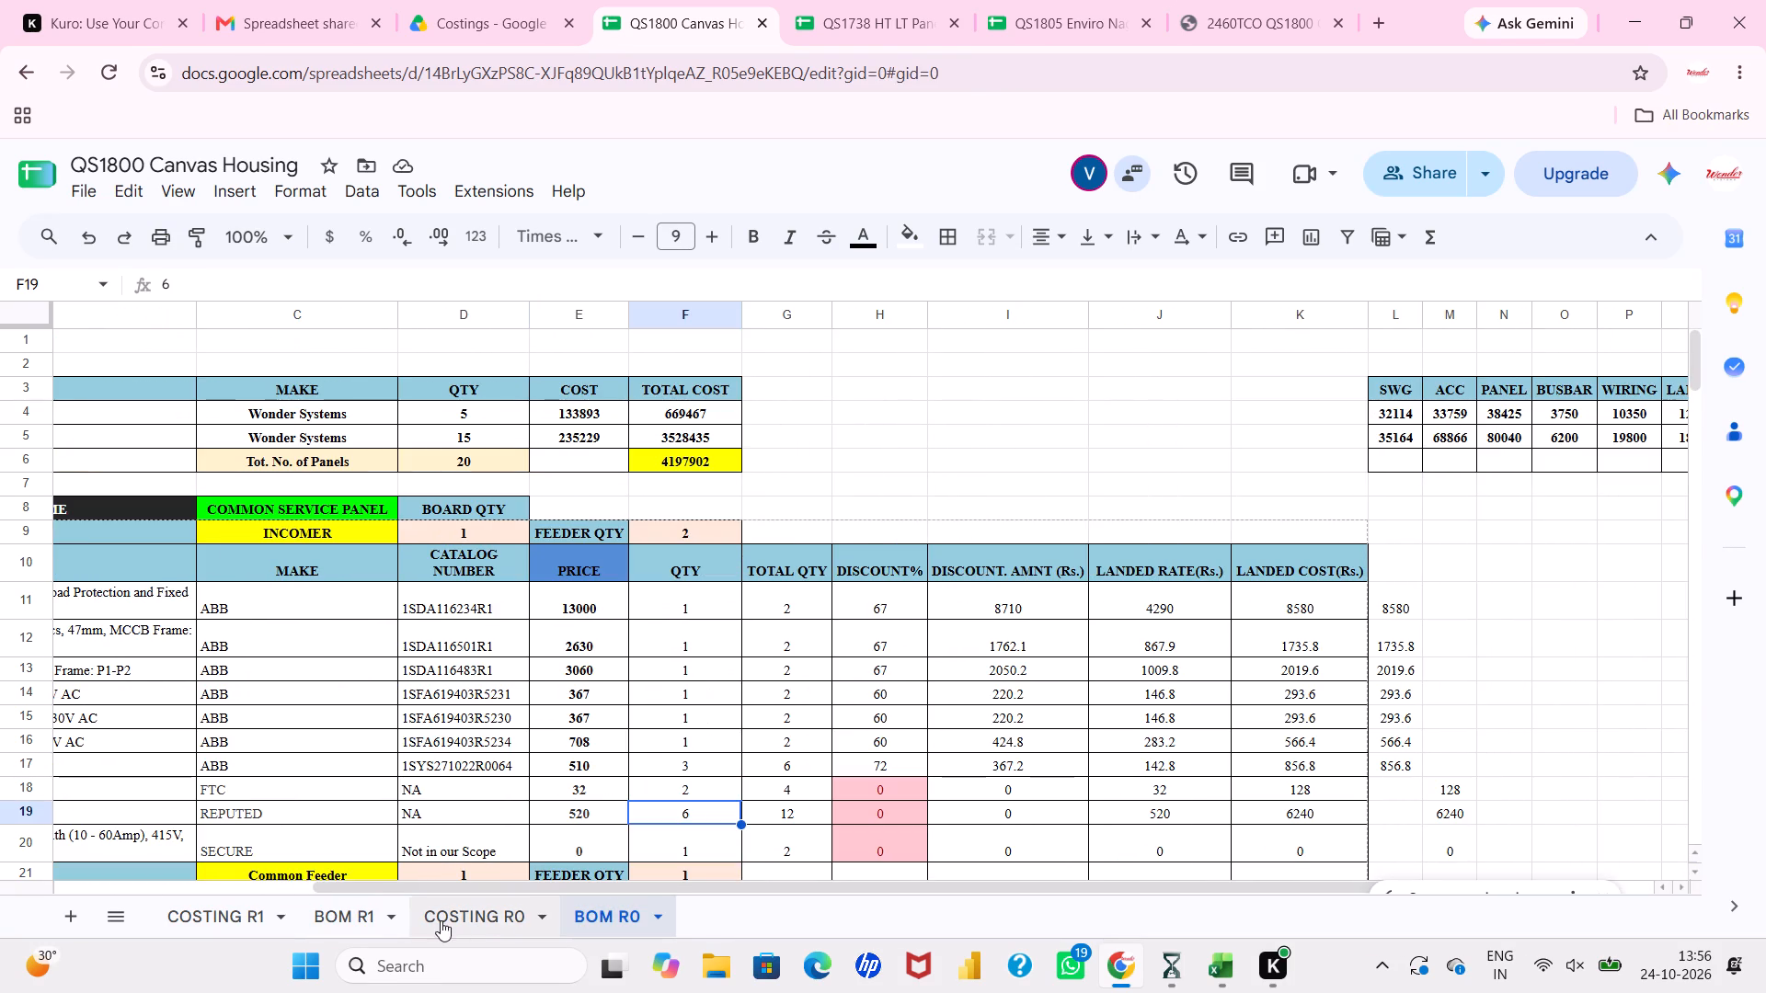
pyautogui.click(356, 910)
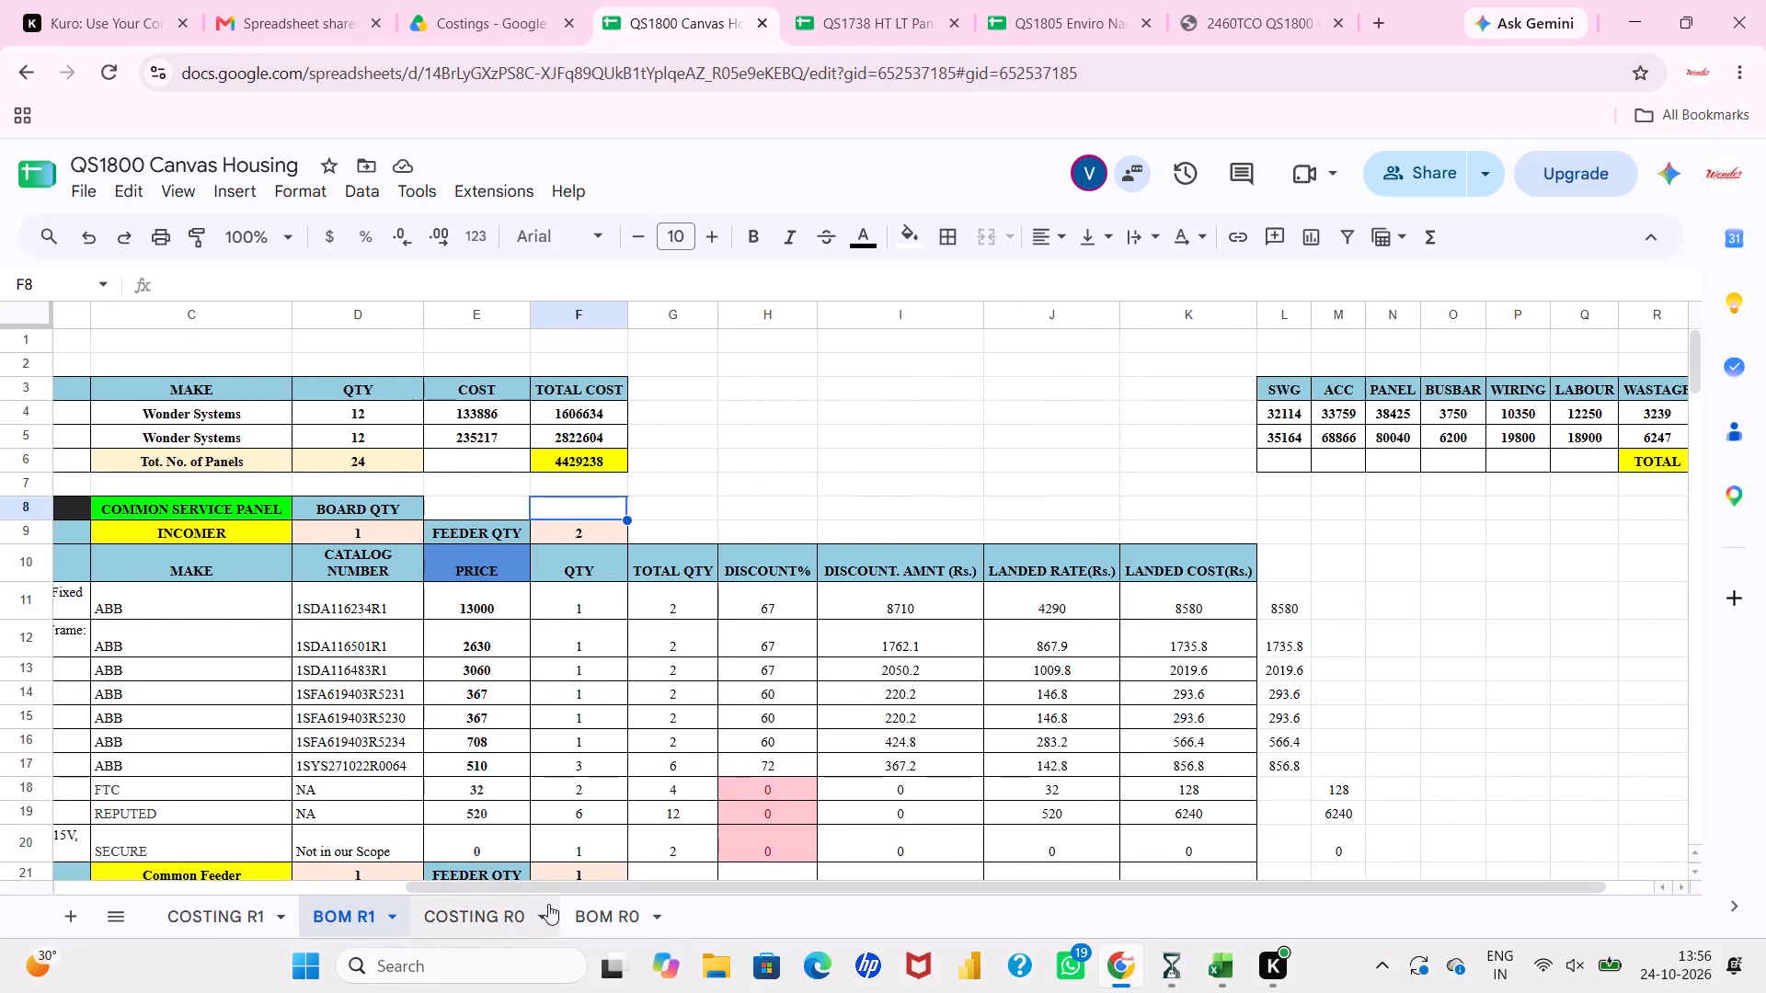
pyautogui.click(616, 925)
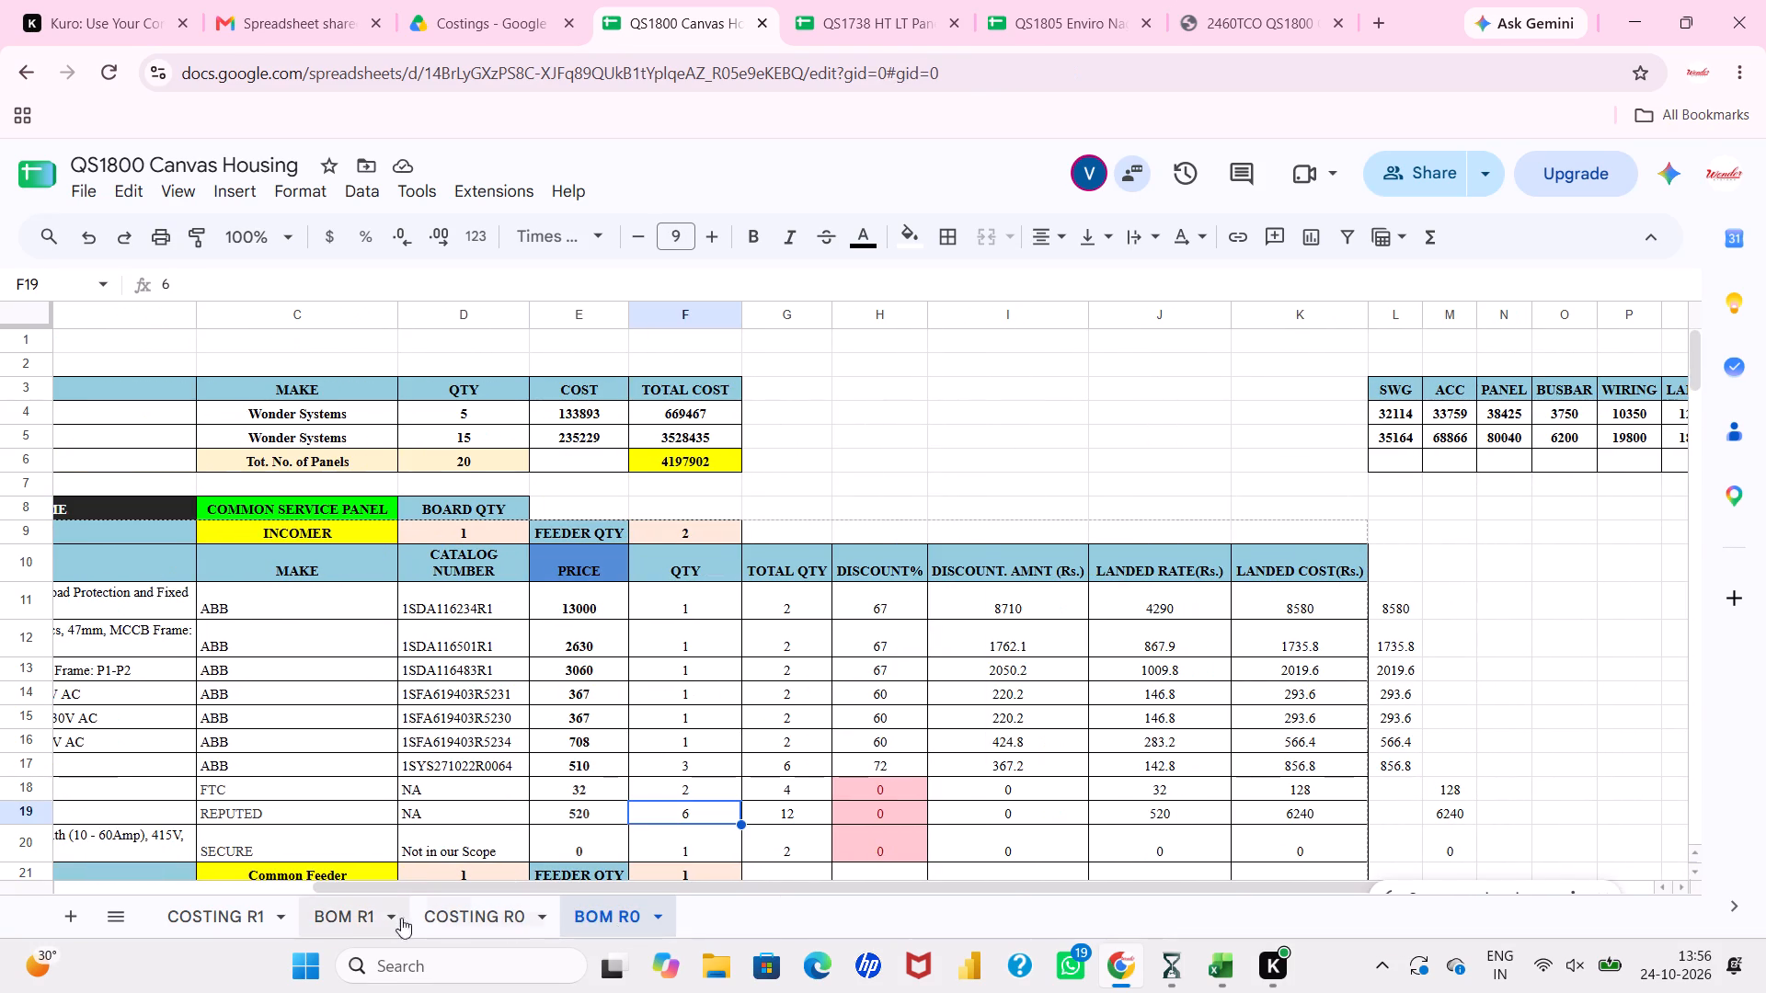
pyautogui.click(360, 919)
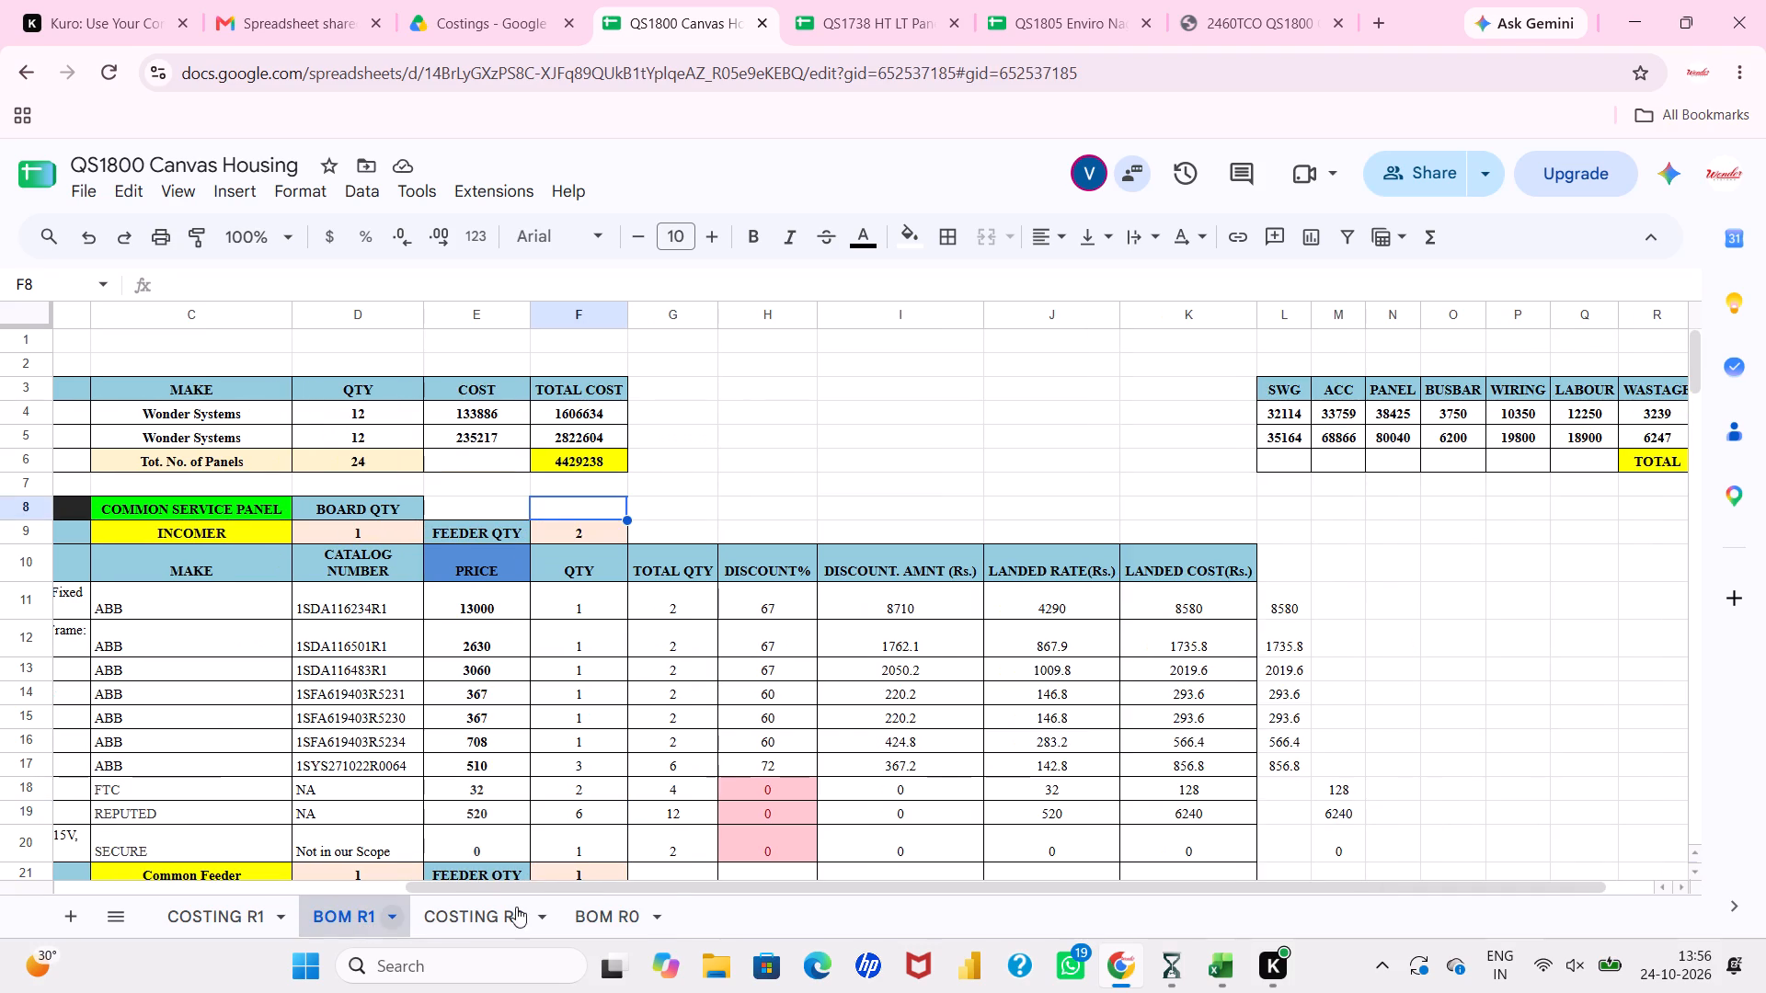
pyautogui.click(593, 918)
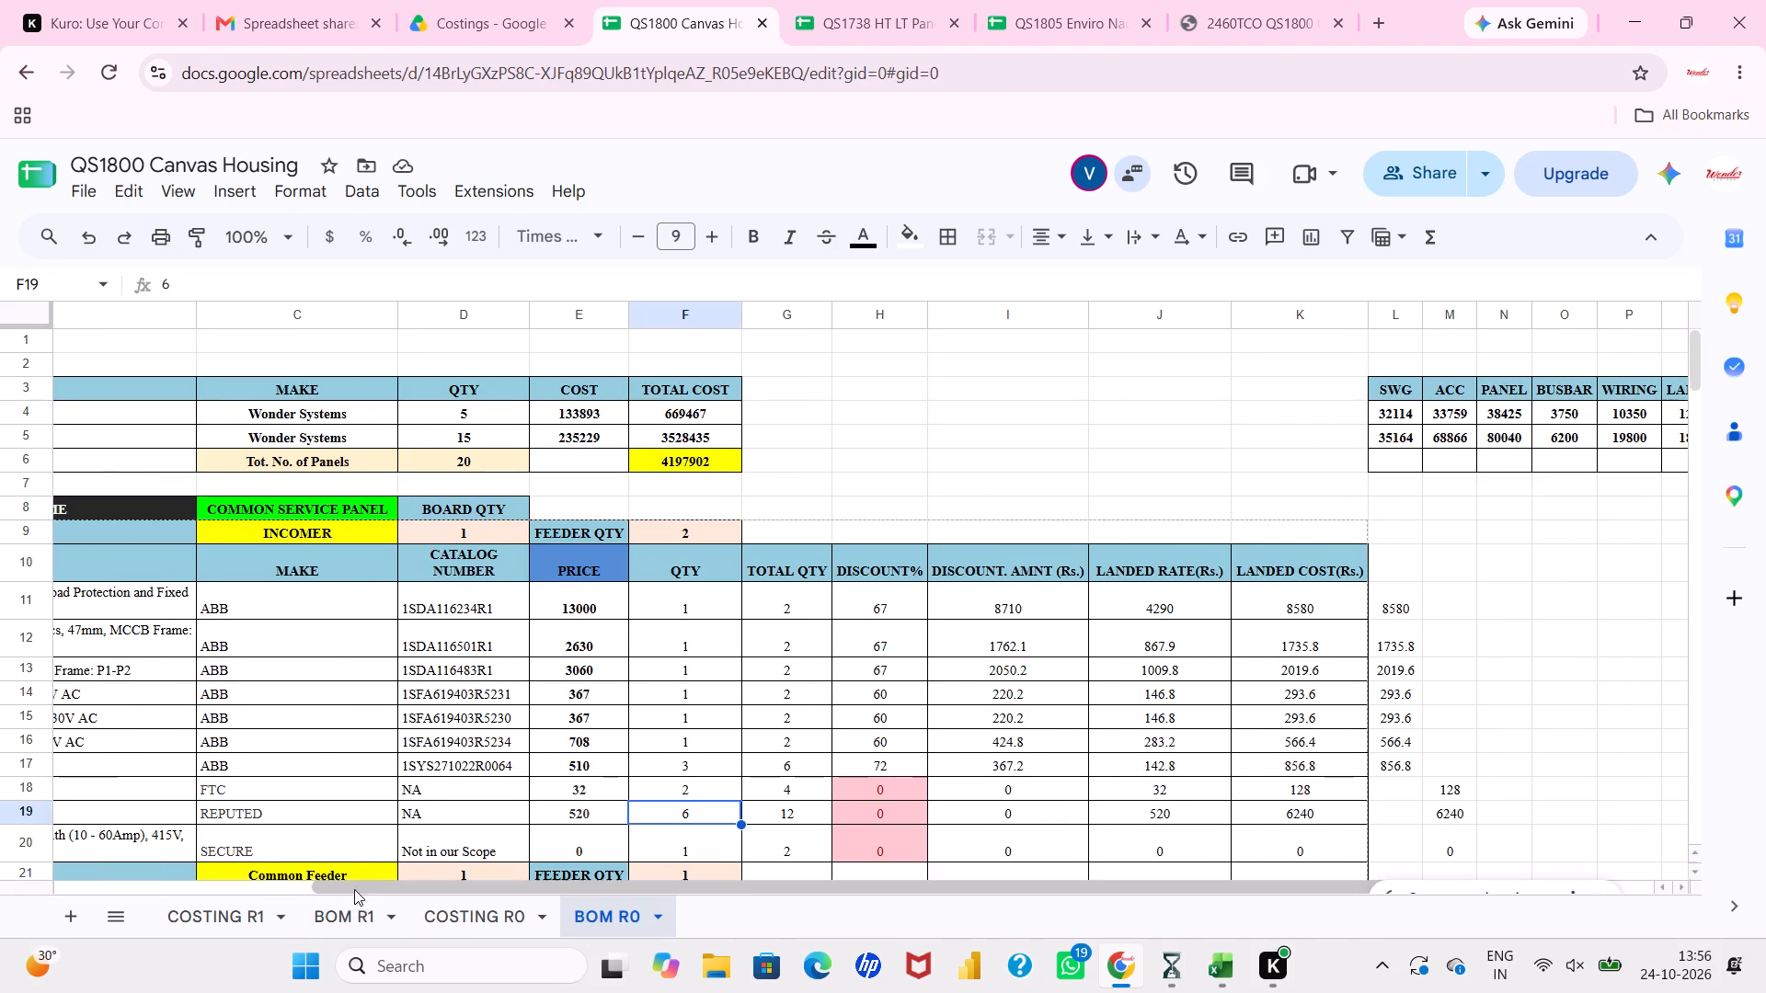
pyautogui.click(335, 914)
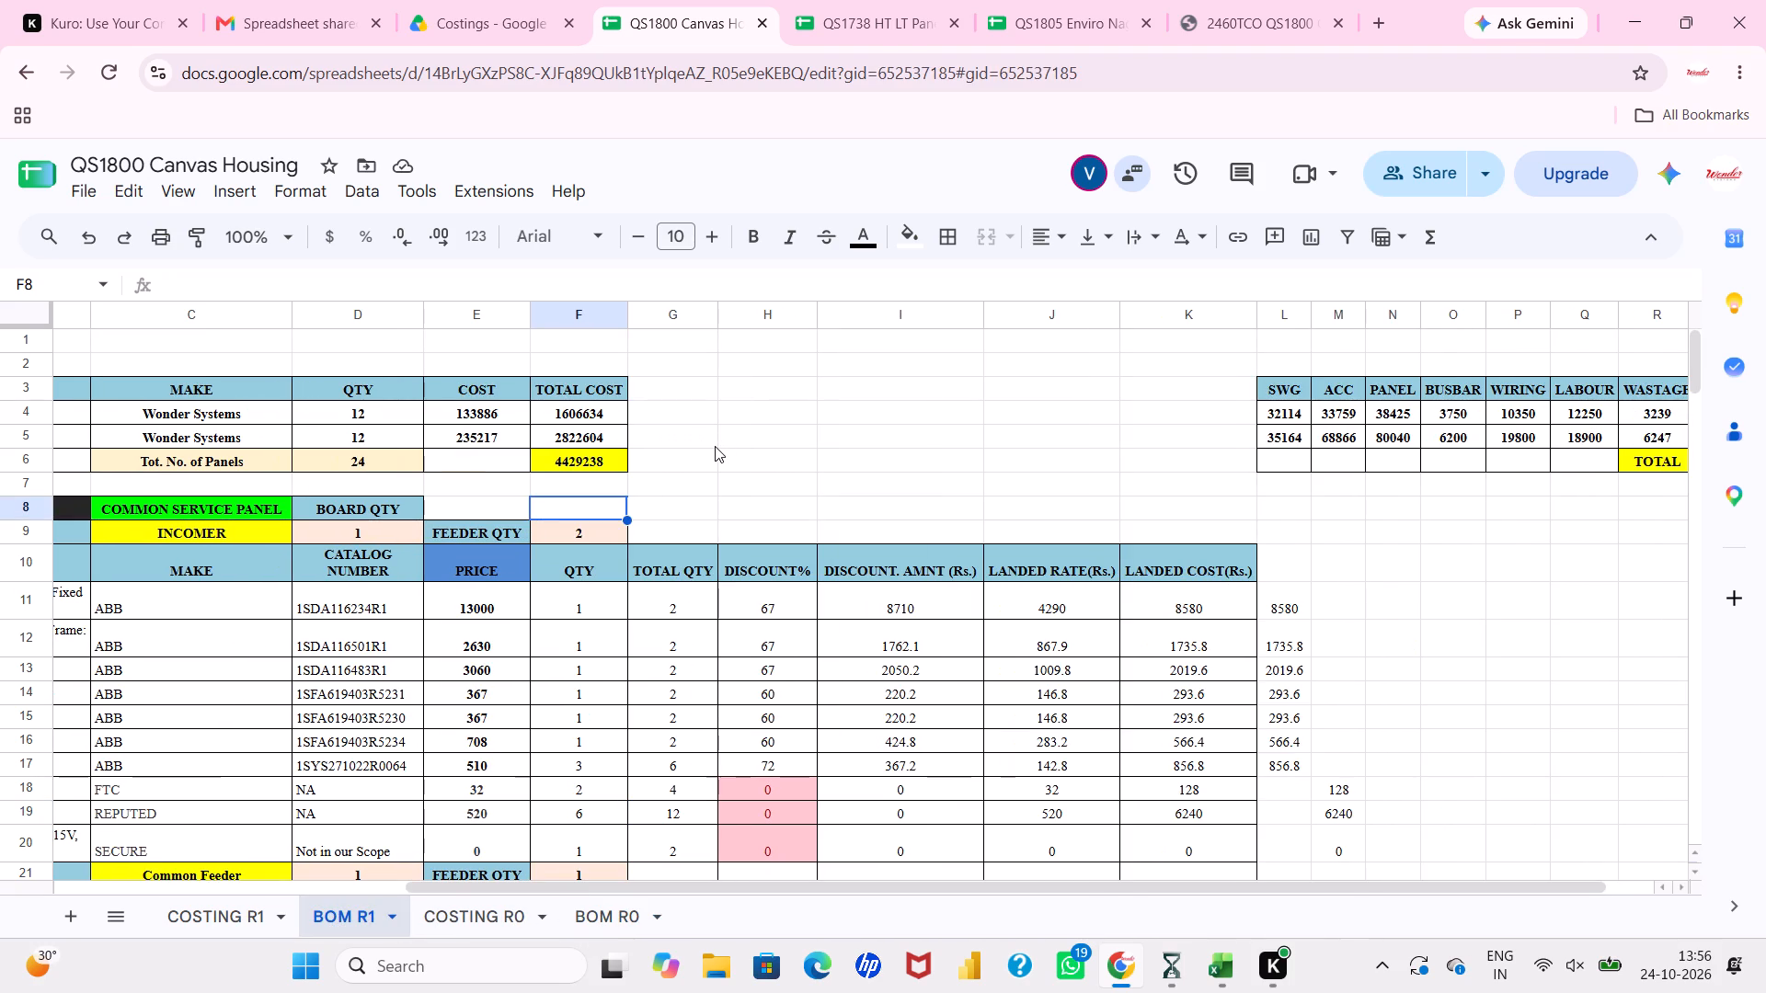
pyautogui.hscroll(-1, 715, 446)
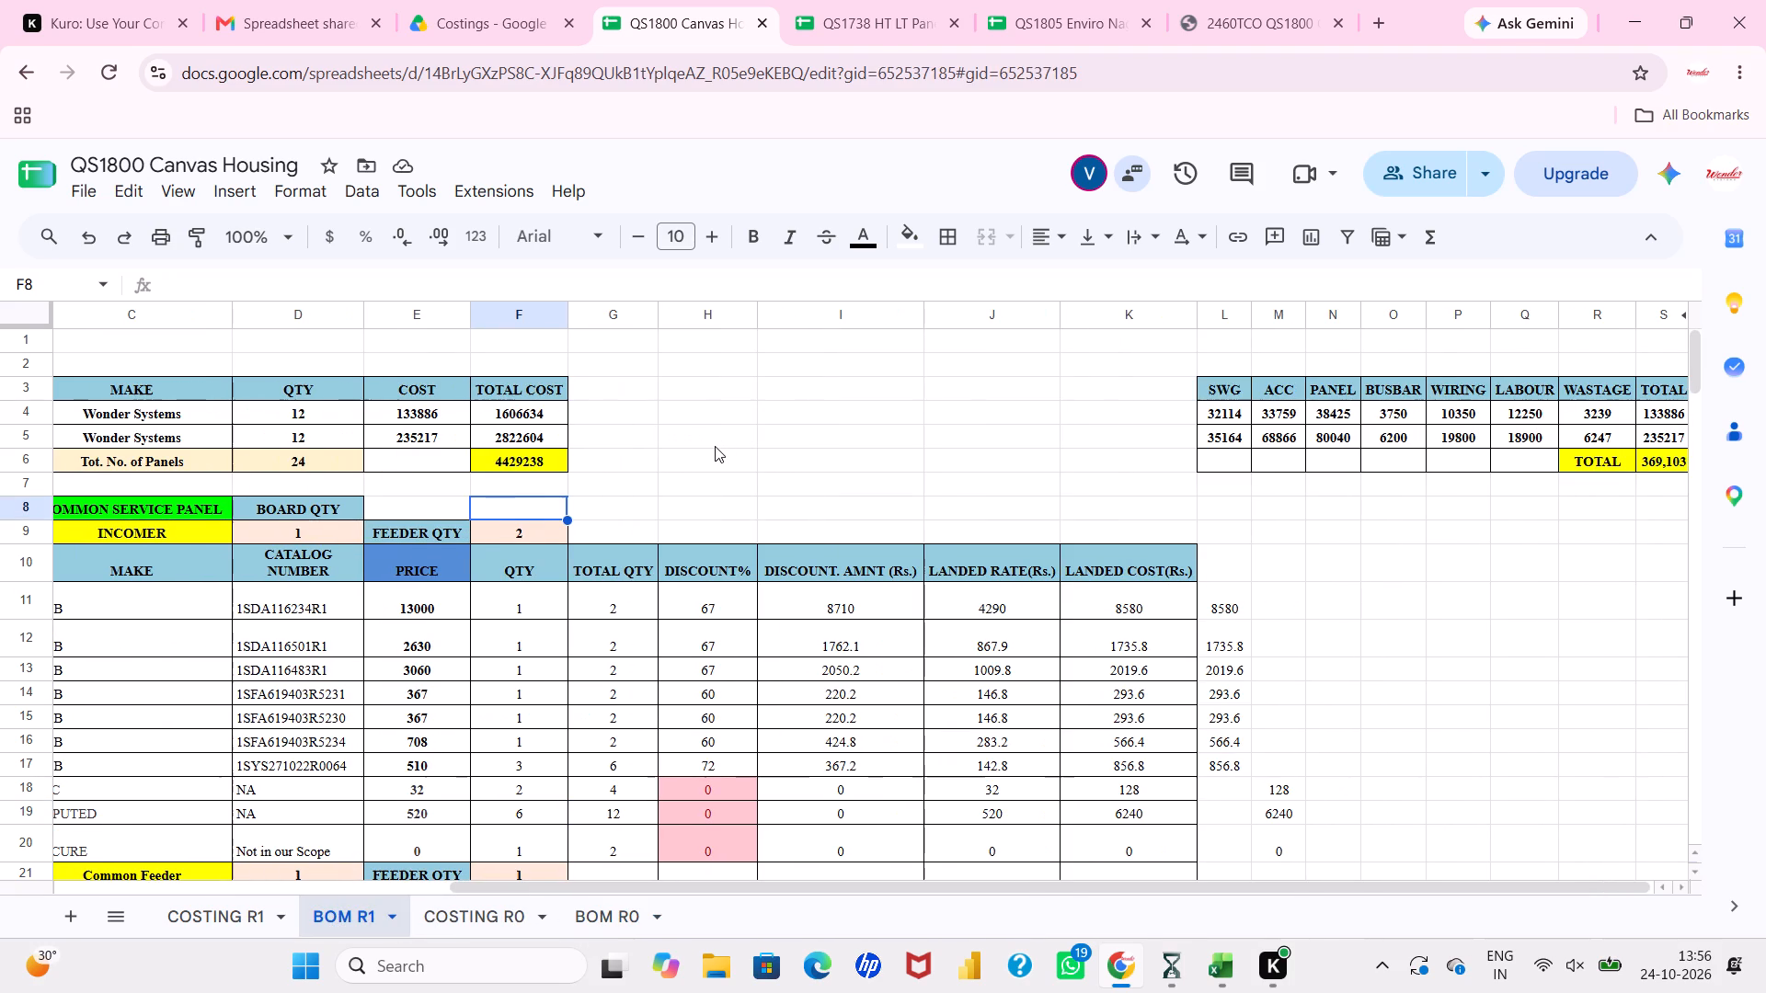
pyautogui.click(715, 446)
pyautogui.hscroll(2, 715, 446)
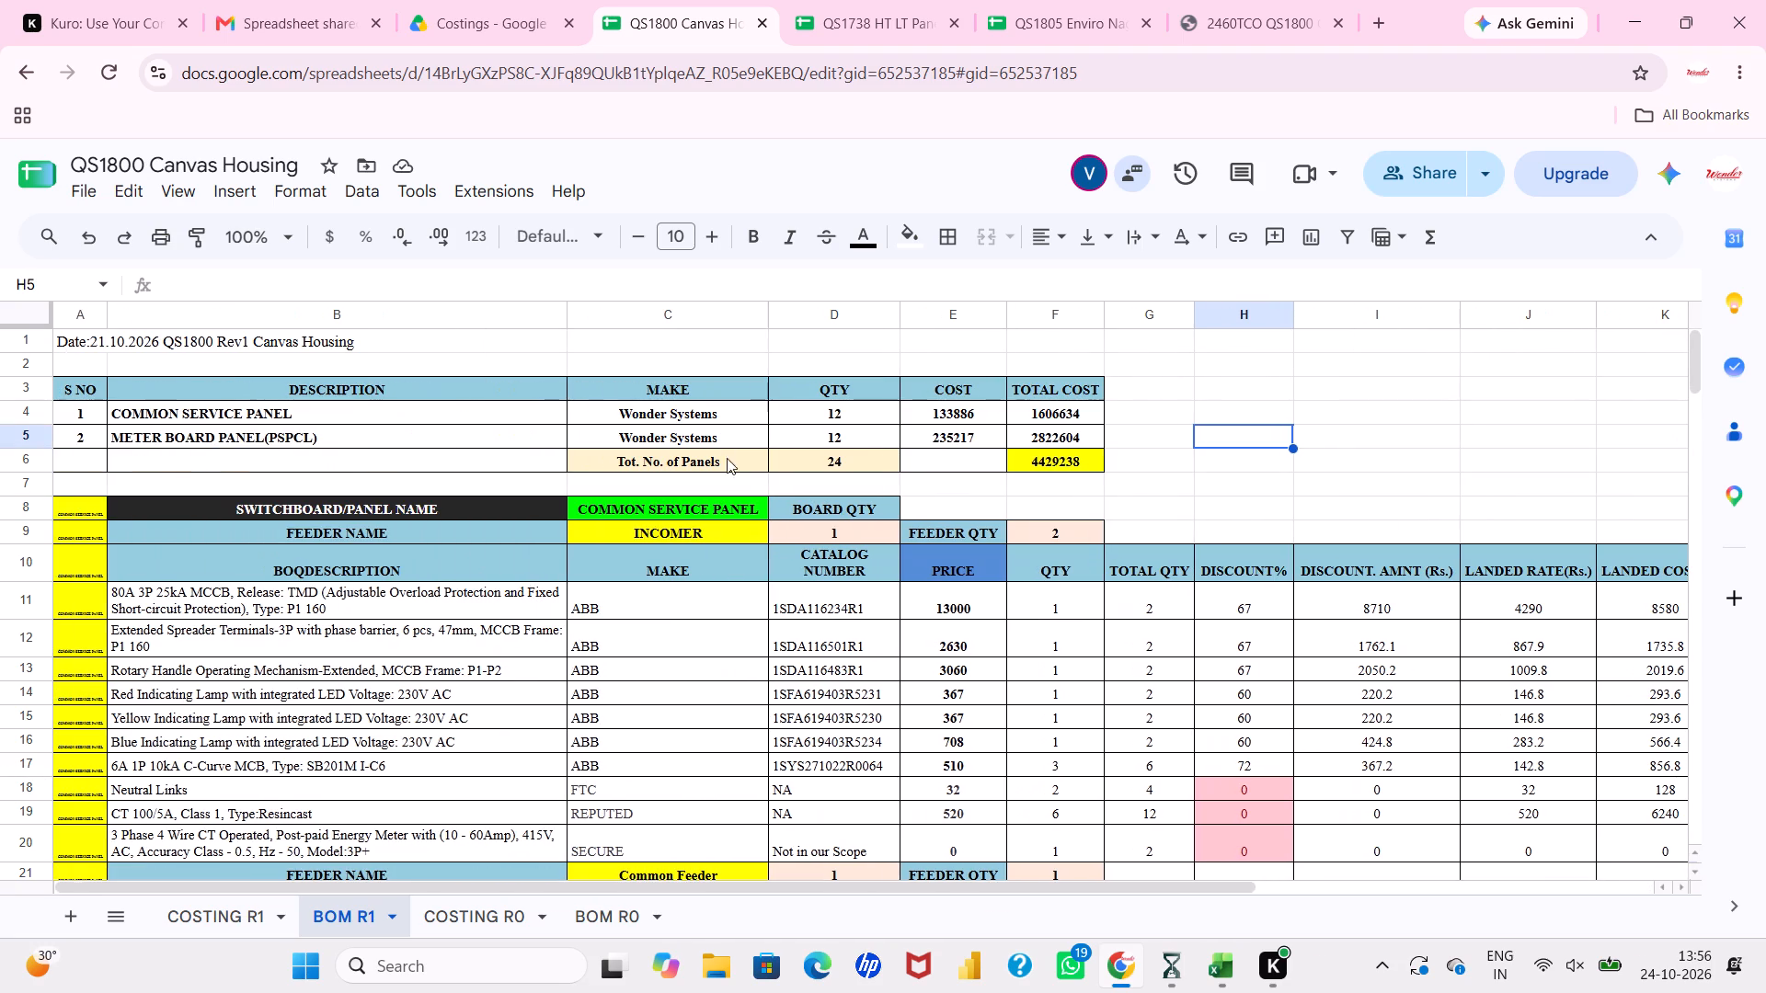
pyautogui.click(754, 484)
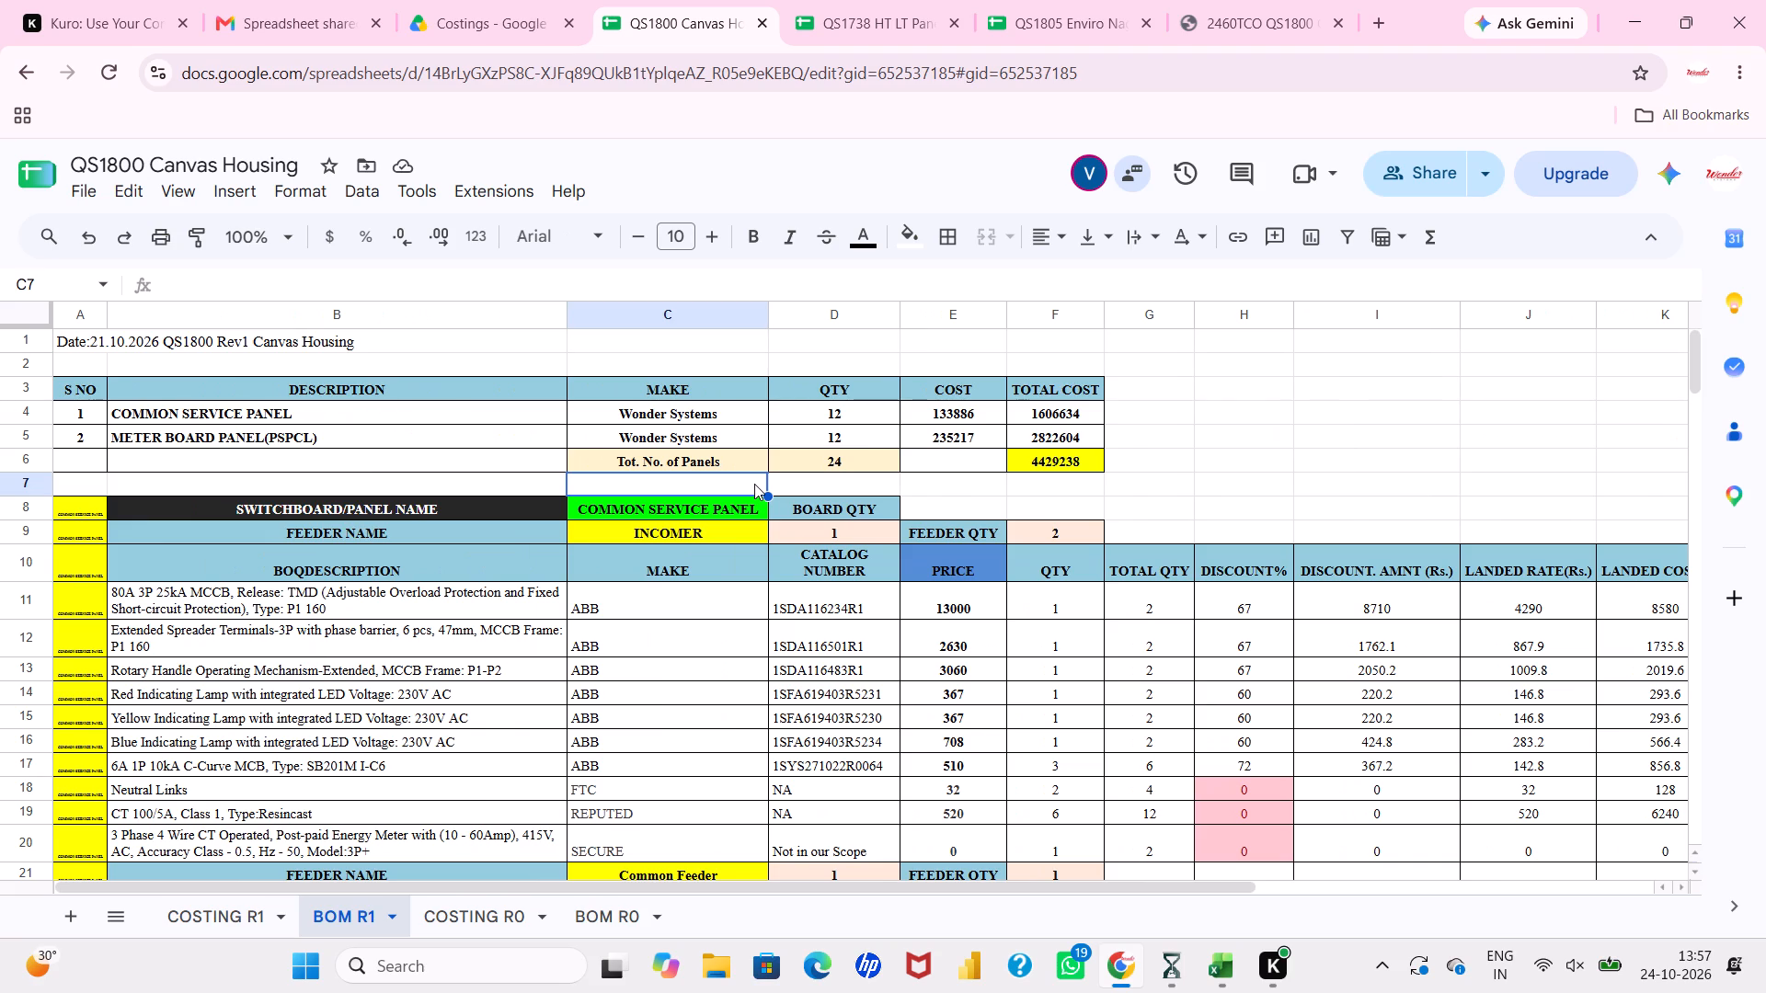
# Switch to the QS1738 HT LT Panels spreadsheet and look through the panel sections of the LT Costing R2 sheet.
pyautogui.click(910, 0)
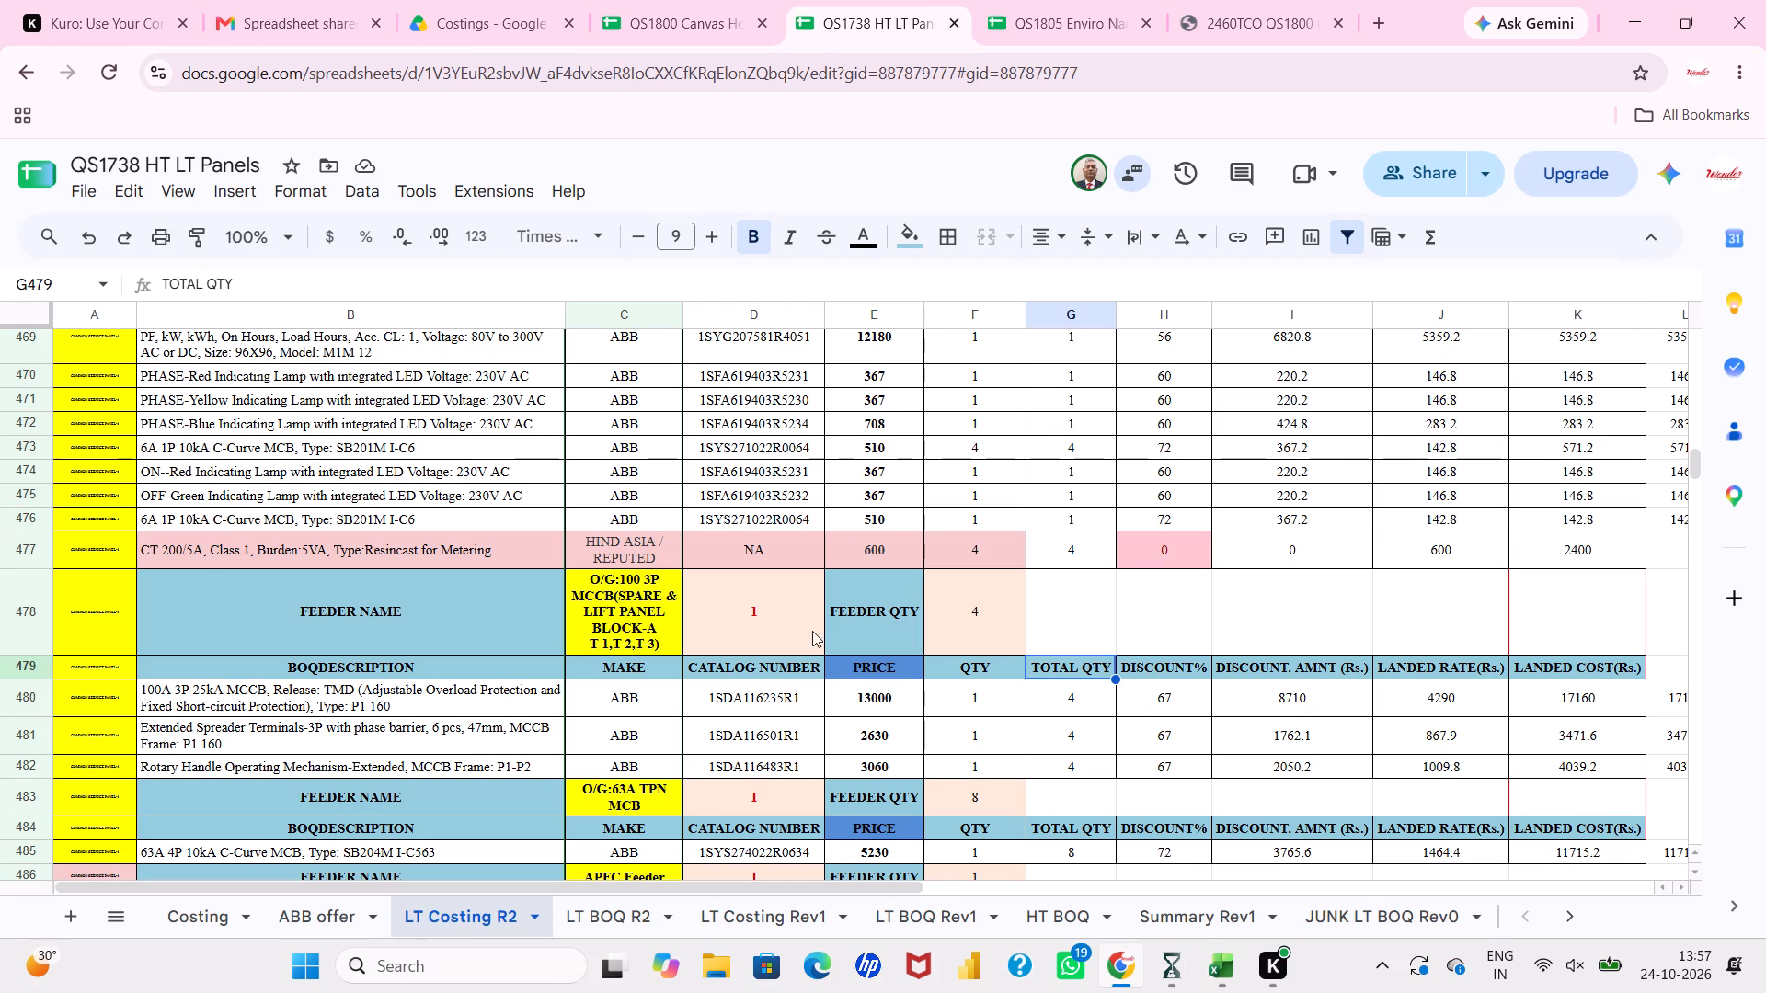
pyautogui.scroll(2, 716, 710)
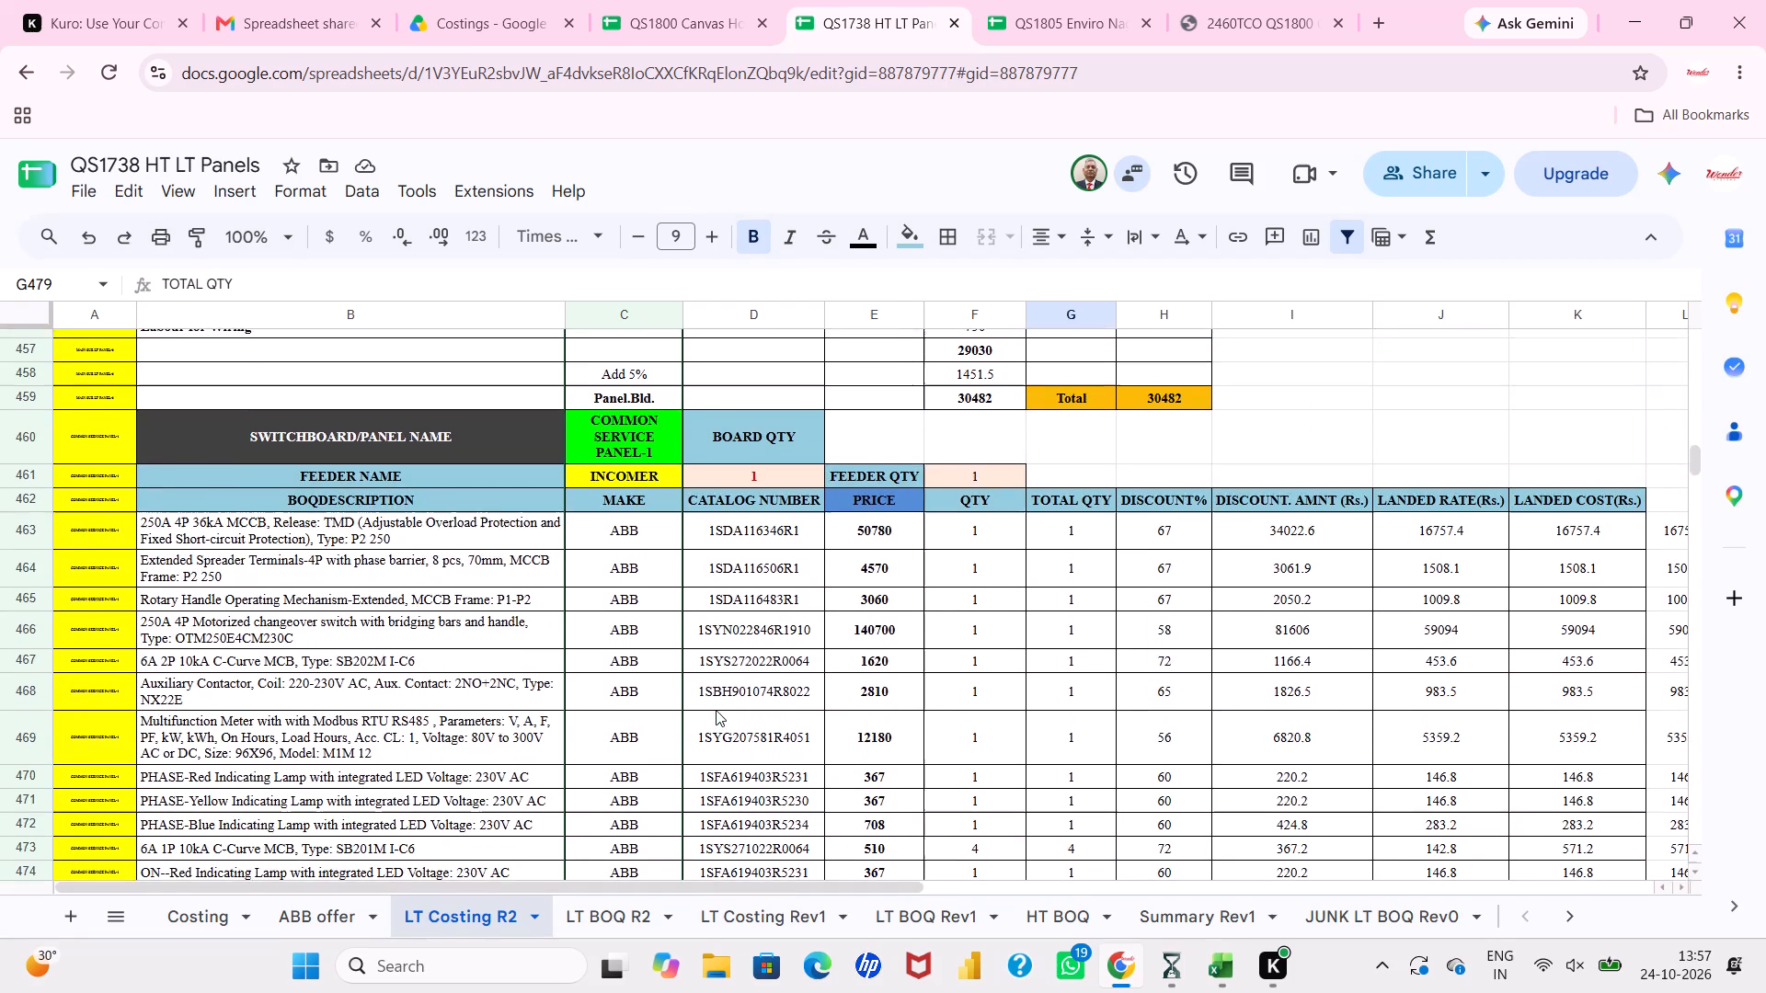
pyautogui.scroll(4, 716, 710)
pyautogui.scroll(5, 1033, 587)
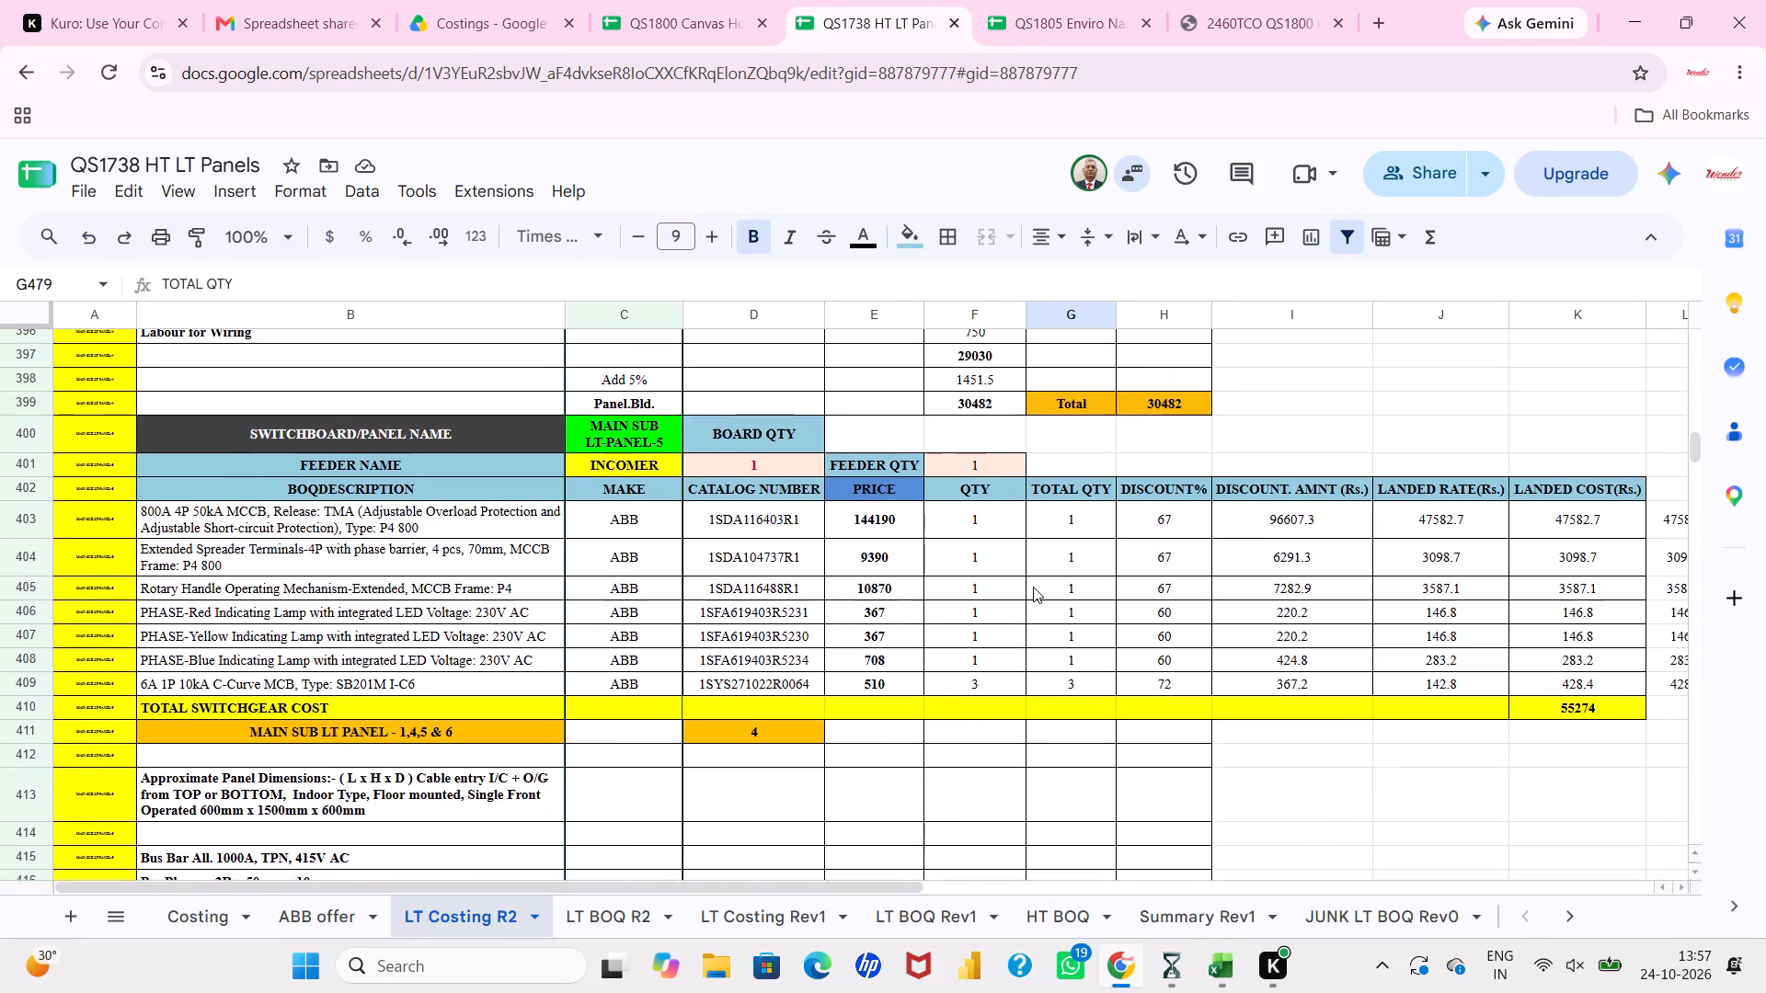
pyautogui.scroll(4, 1033, 587)
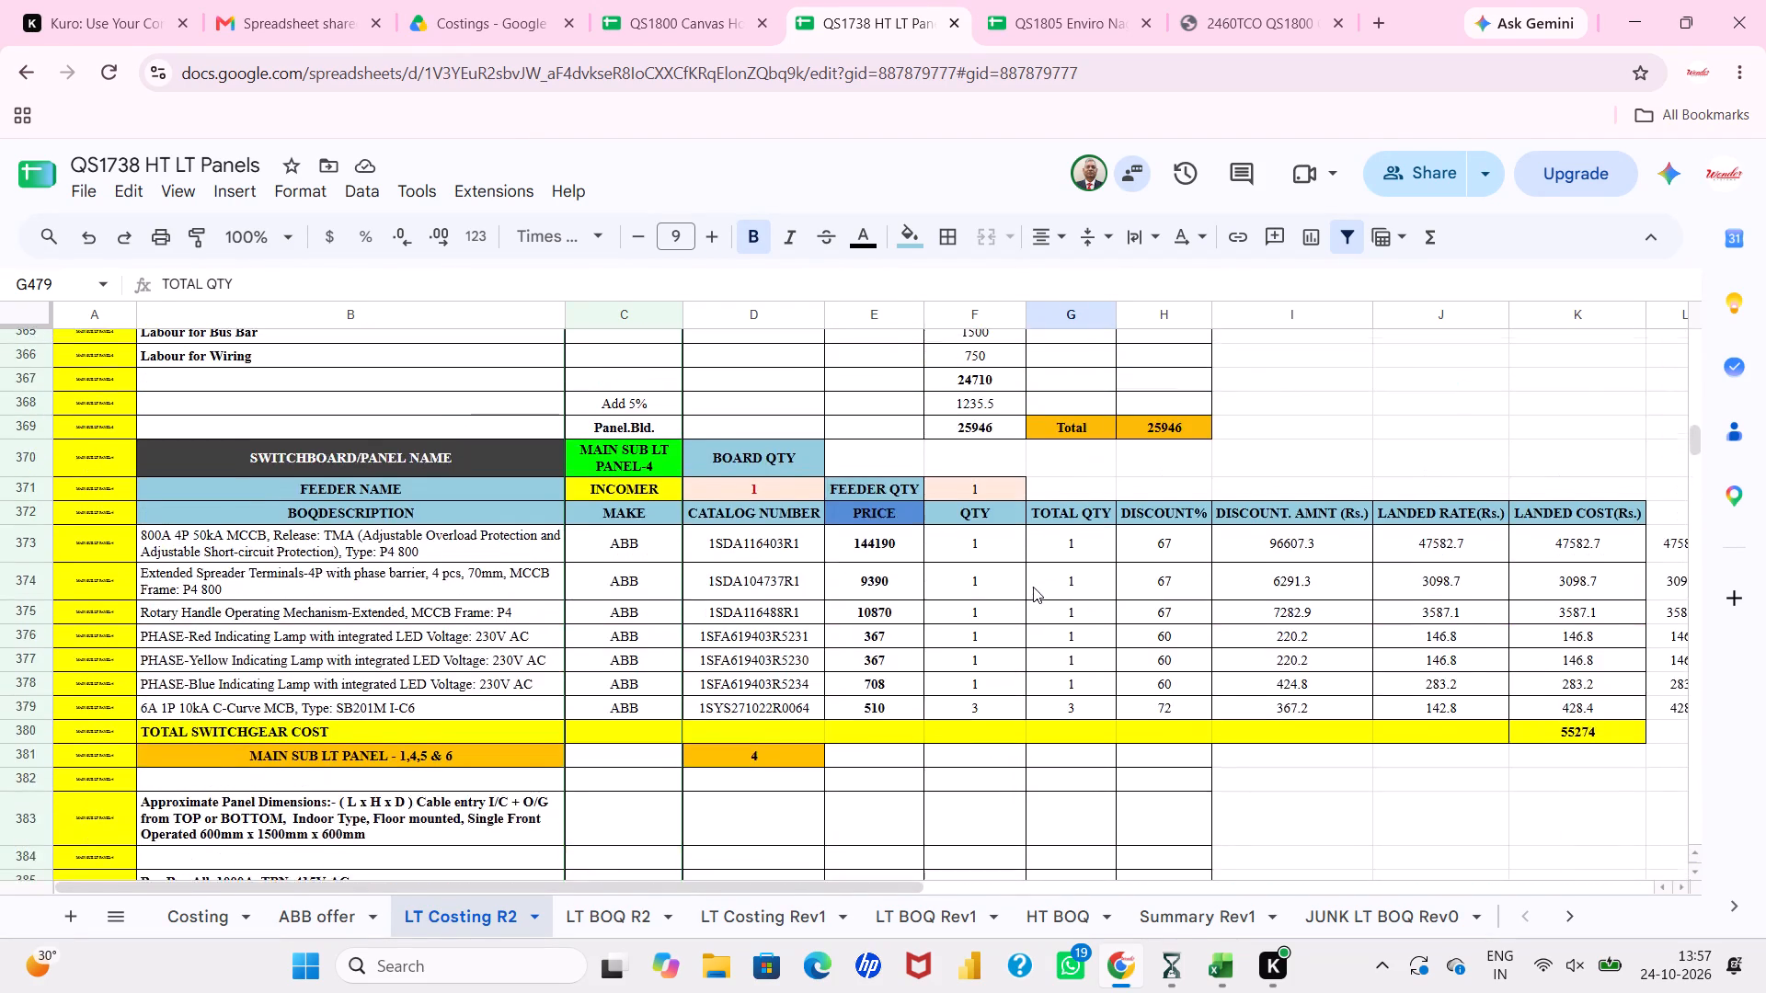
pyautogui.scroll(2, 1033, 587)
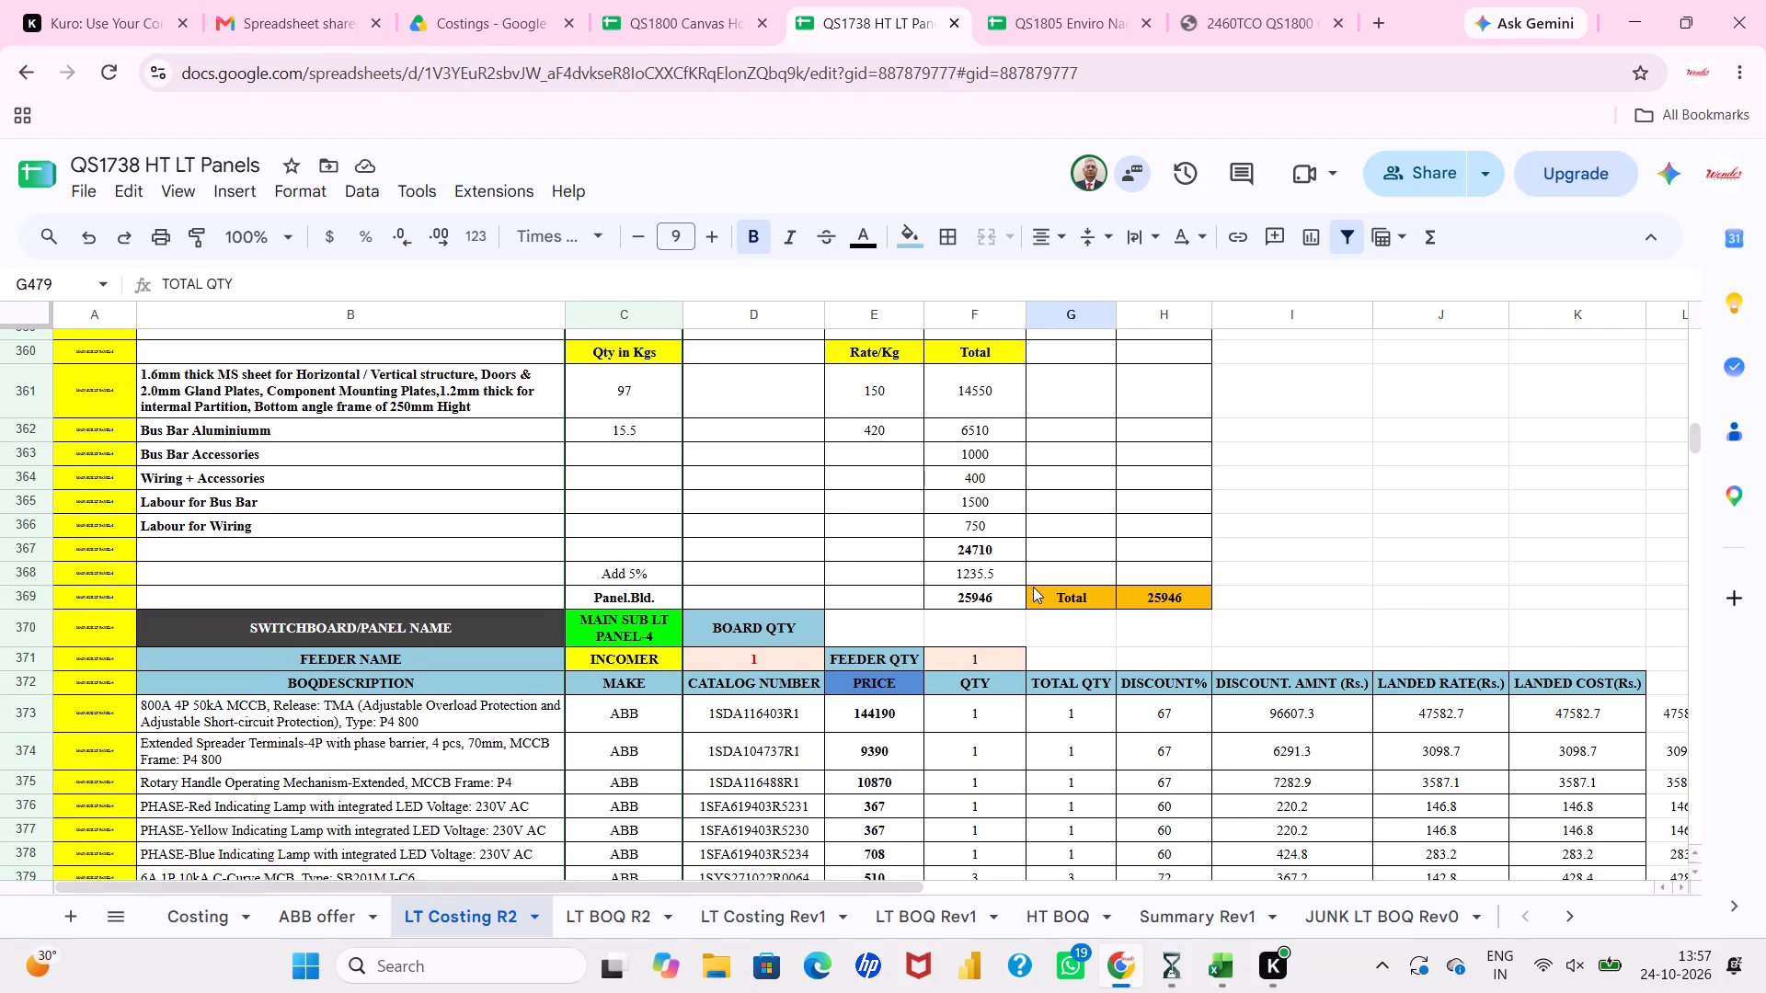
pyautogui.click(1072, 623)
pyautogui.scroll(-5, 1072, 623)
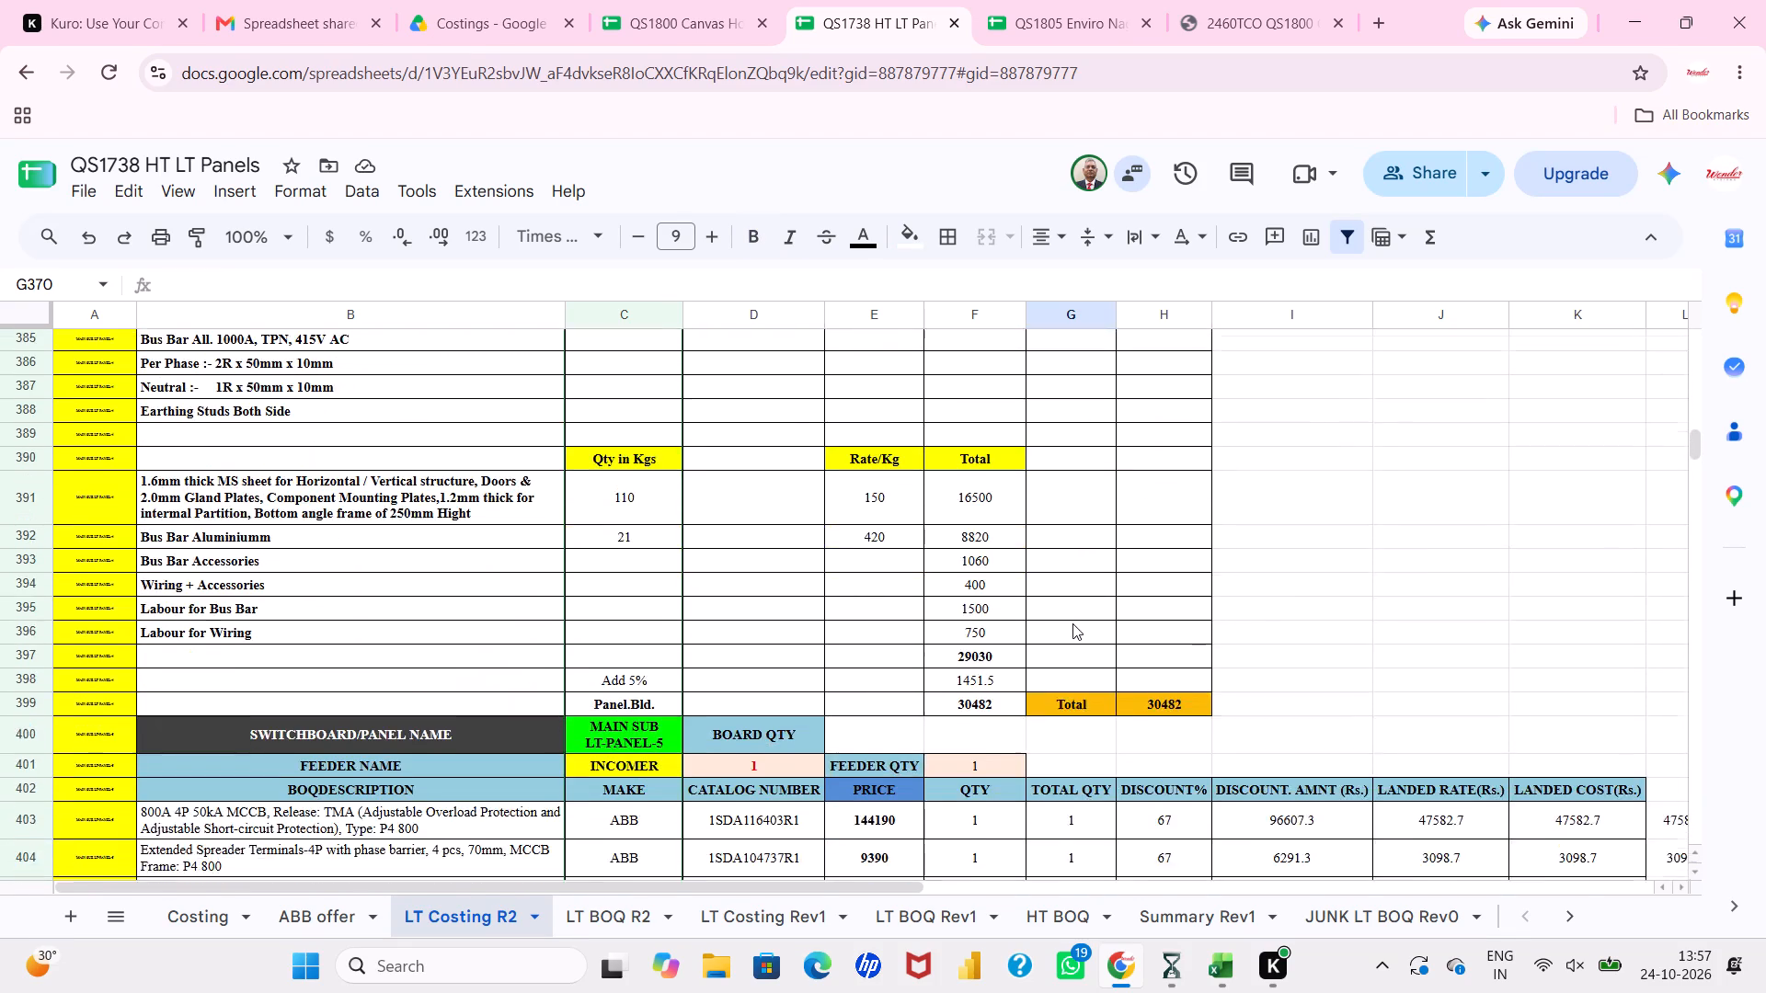
pyautogui.scroll(-16, 1072, 623)
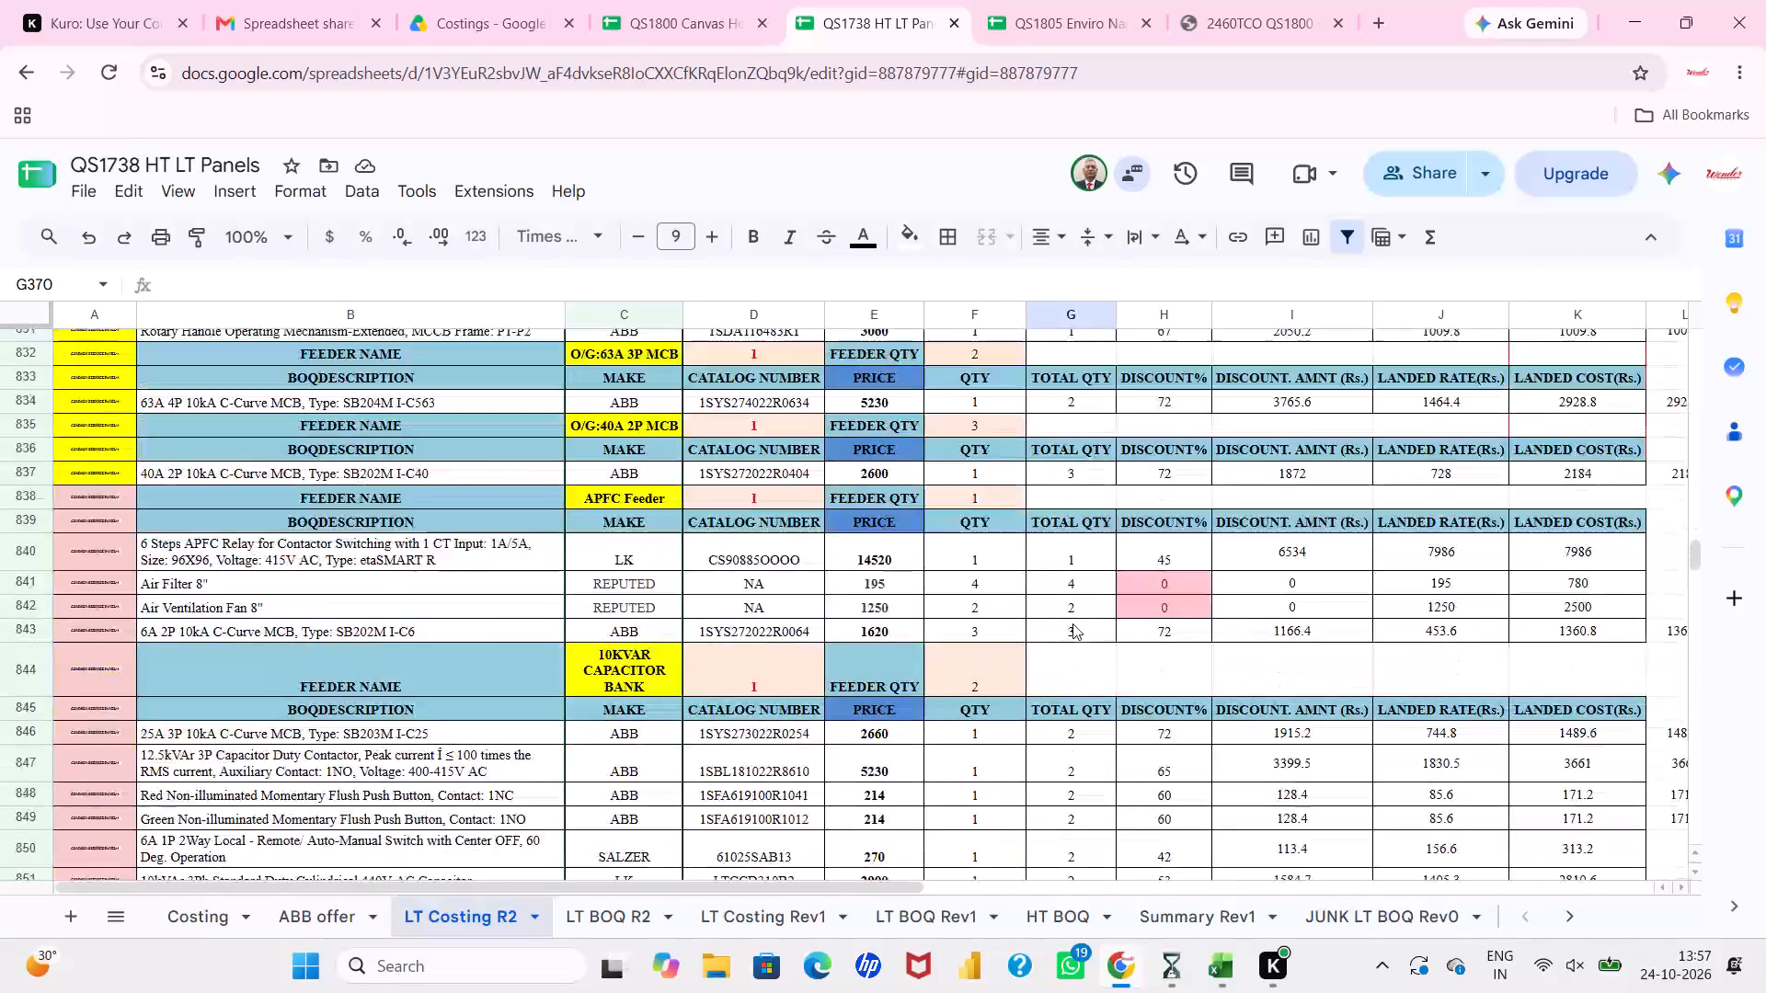
pyautogui.scroll(-7, 1072, 623)
pyautogui.scroll(2, 1103, 568)
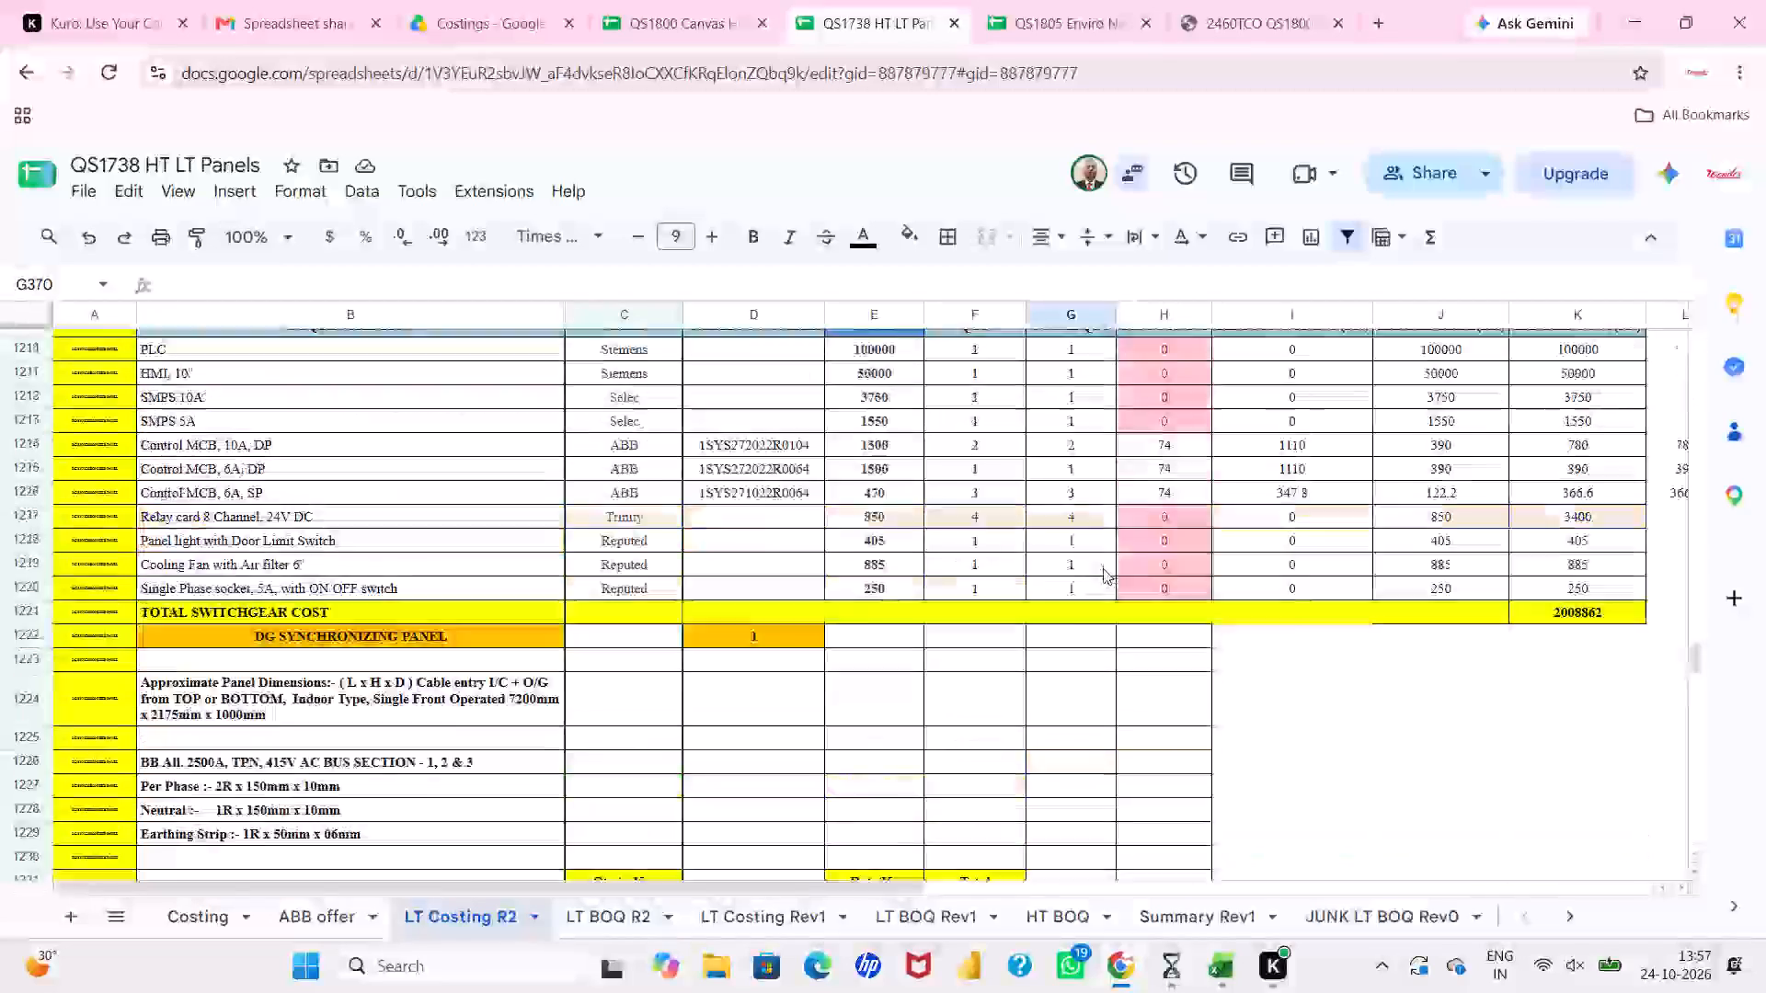
pyautogui.scroll(6, 1103, 568)
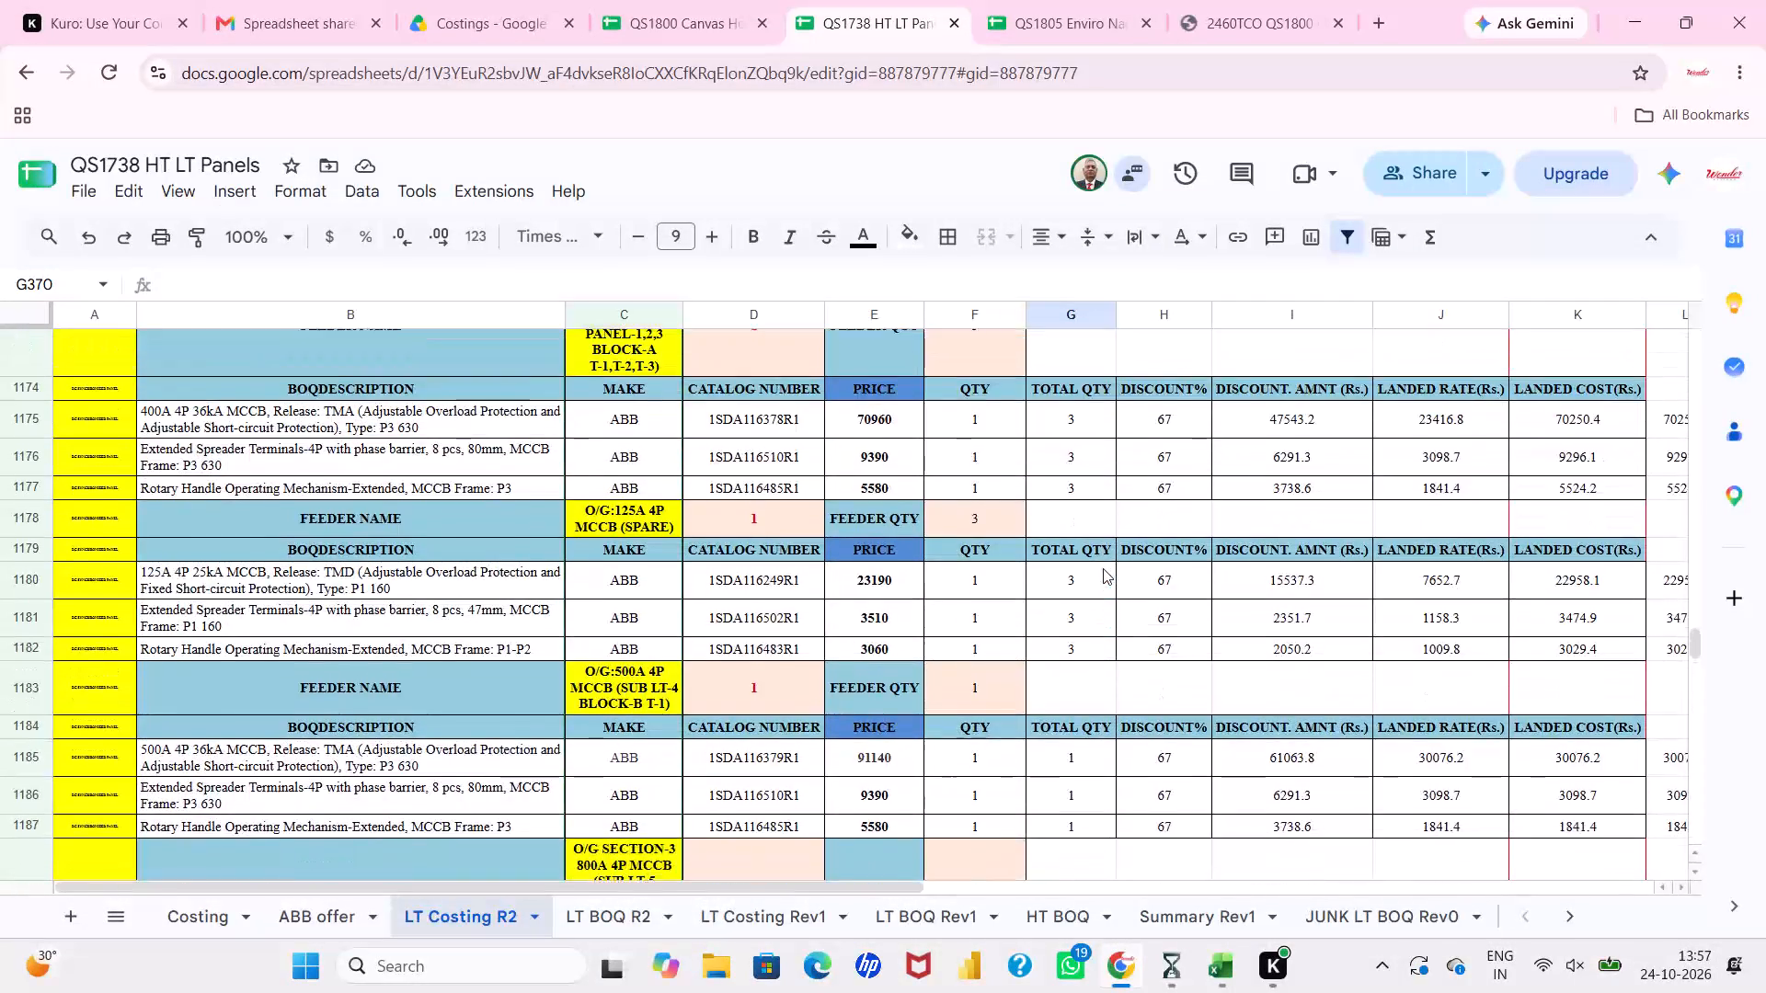
pyautogui.scroll(6, 1103, 568)
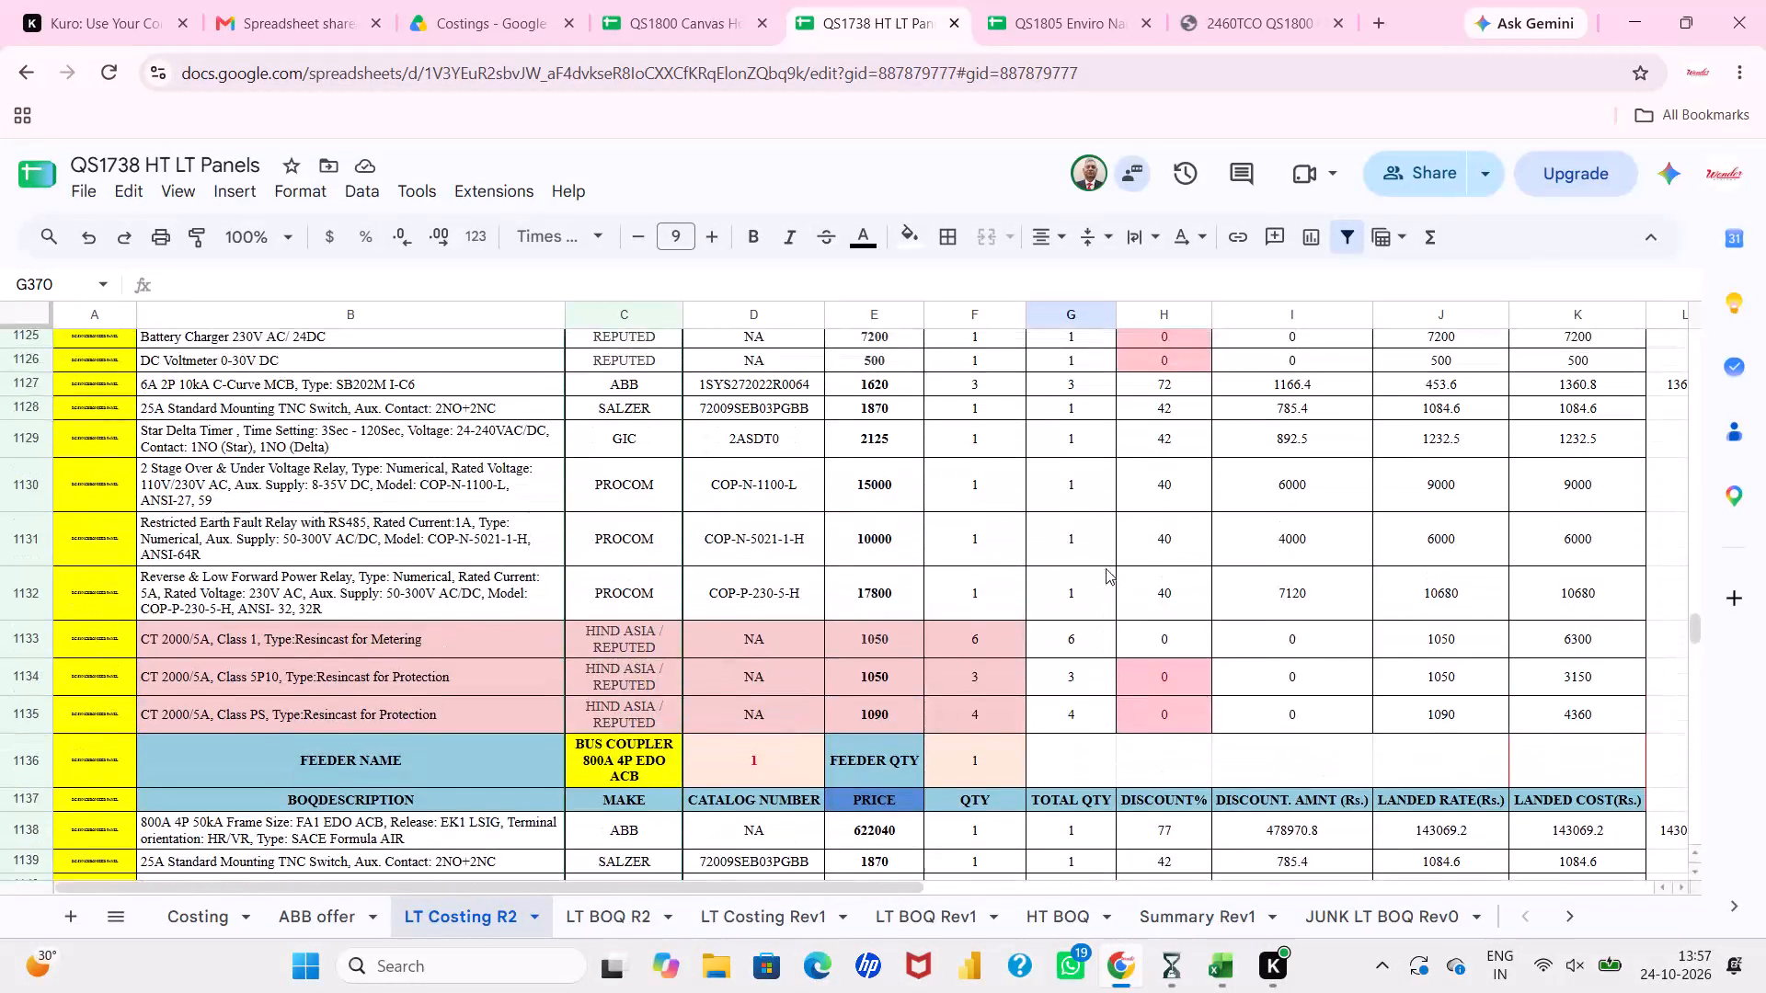
# Examine the discount percentages of the PROCOM relay and CT 2000/5A rows in the incomer feeder sections.
pyautogui.click(1116, 573)
pyautogui.click(1181, 609)
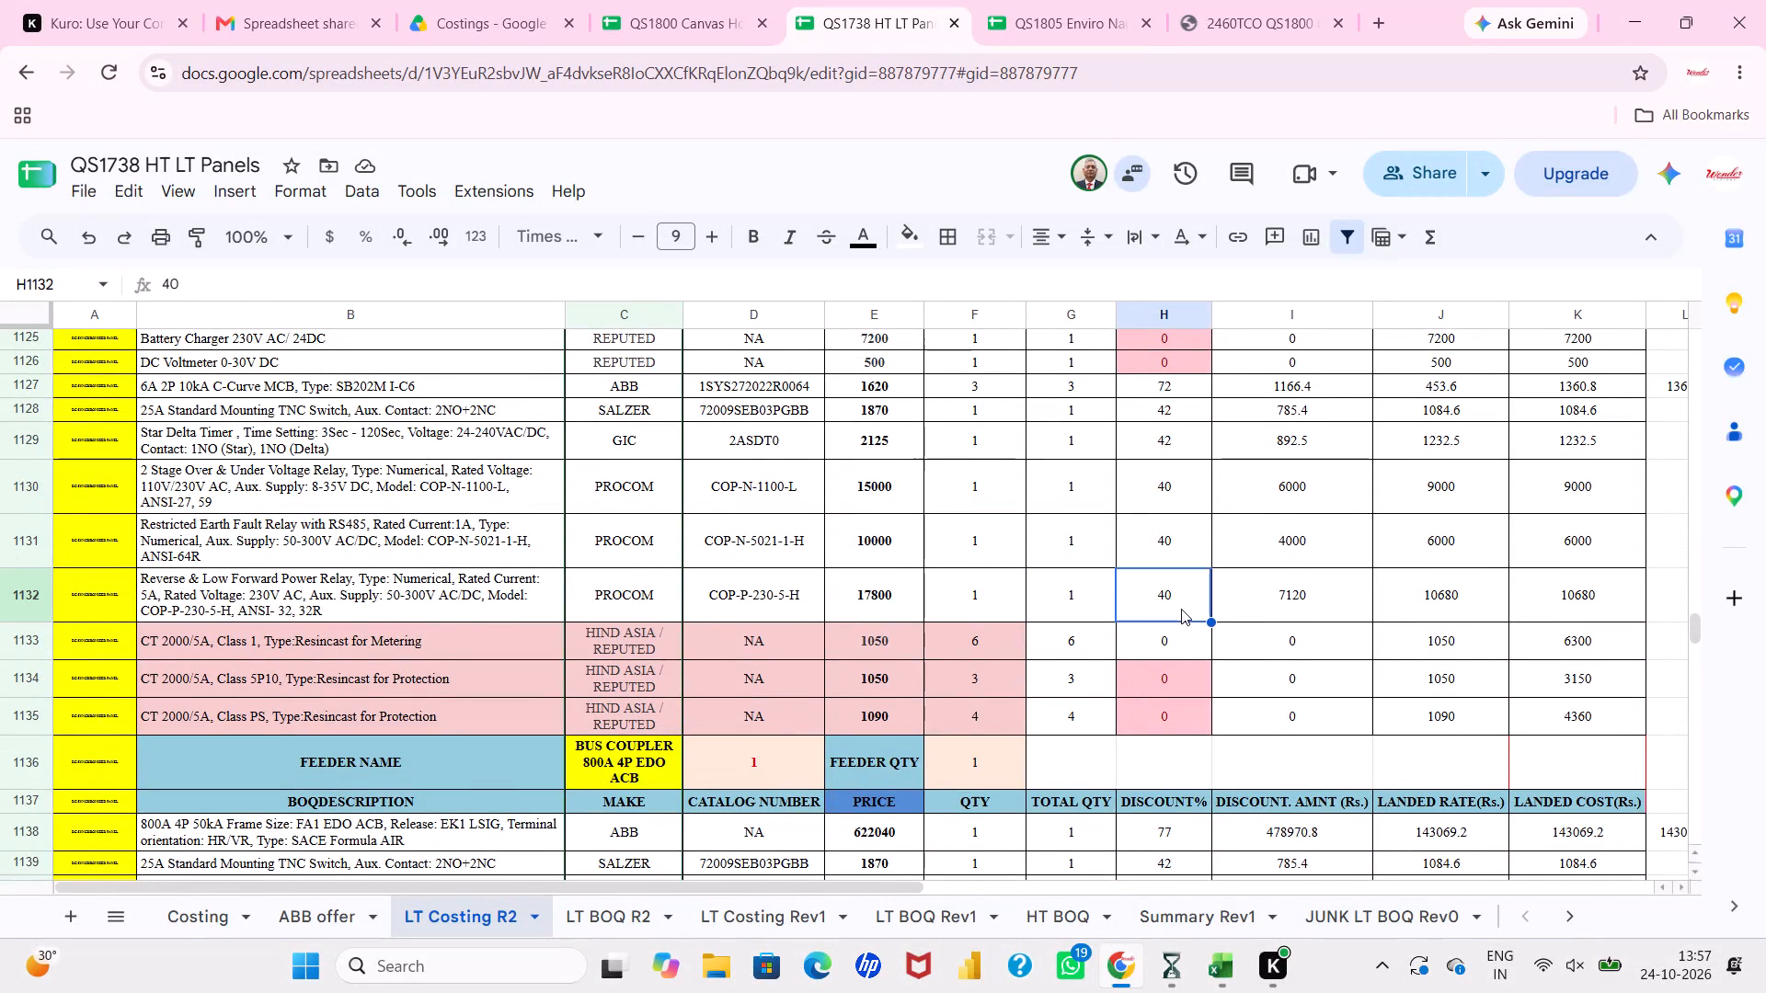
pyautogui.click(1164, 713)
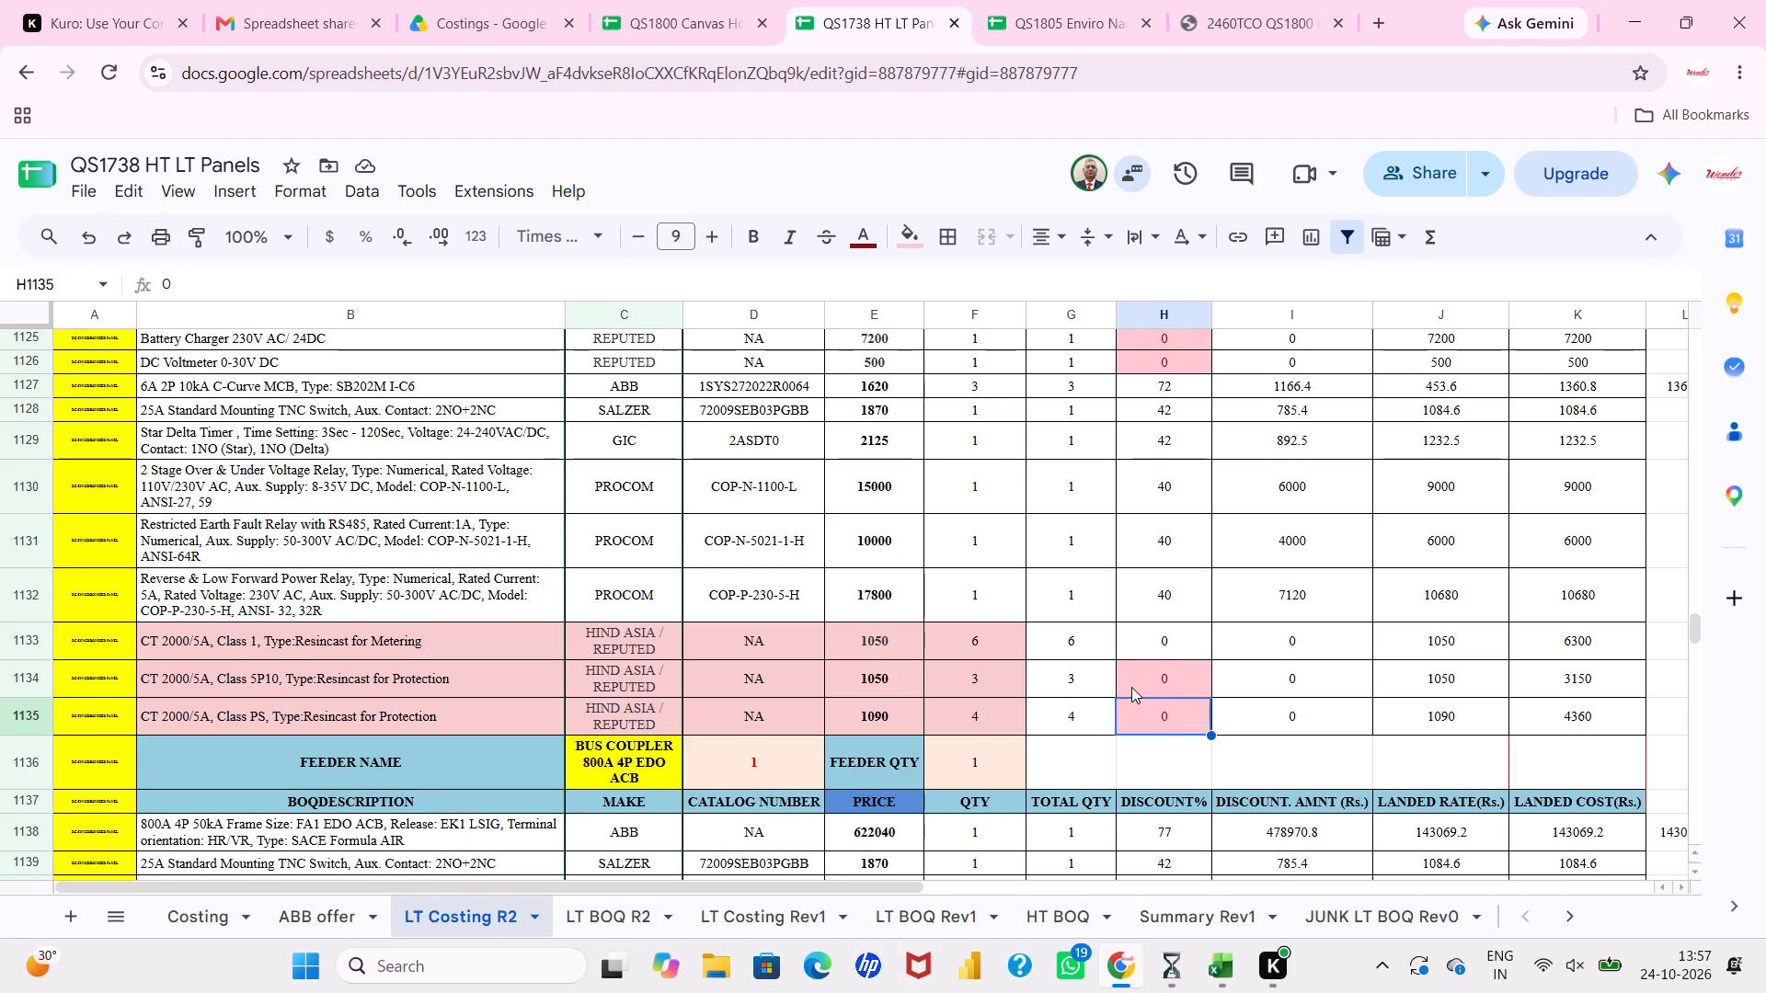
pyautogui.click(1131, 687)
pyautogui.click(1137, 719)
pyautogui.scroll(6, 1137, 719)
pyautogui.scroll(-1, 1137, 719)
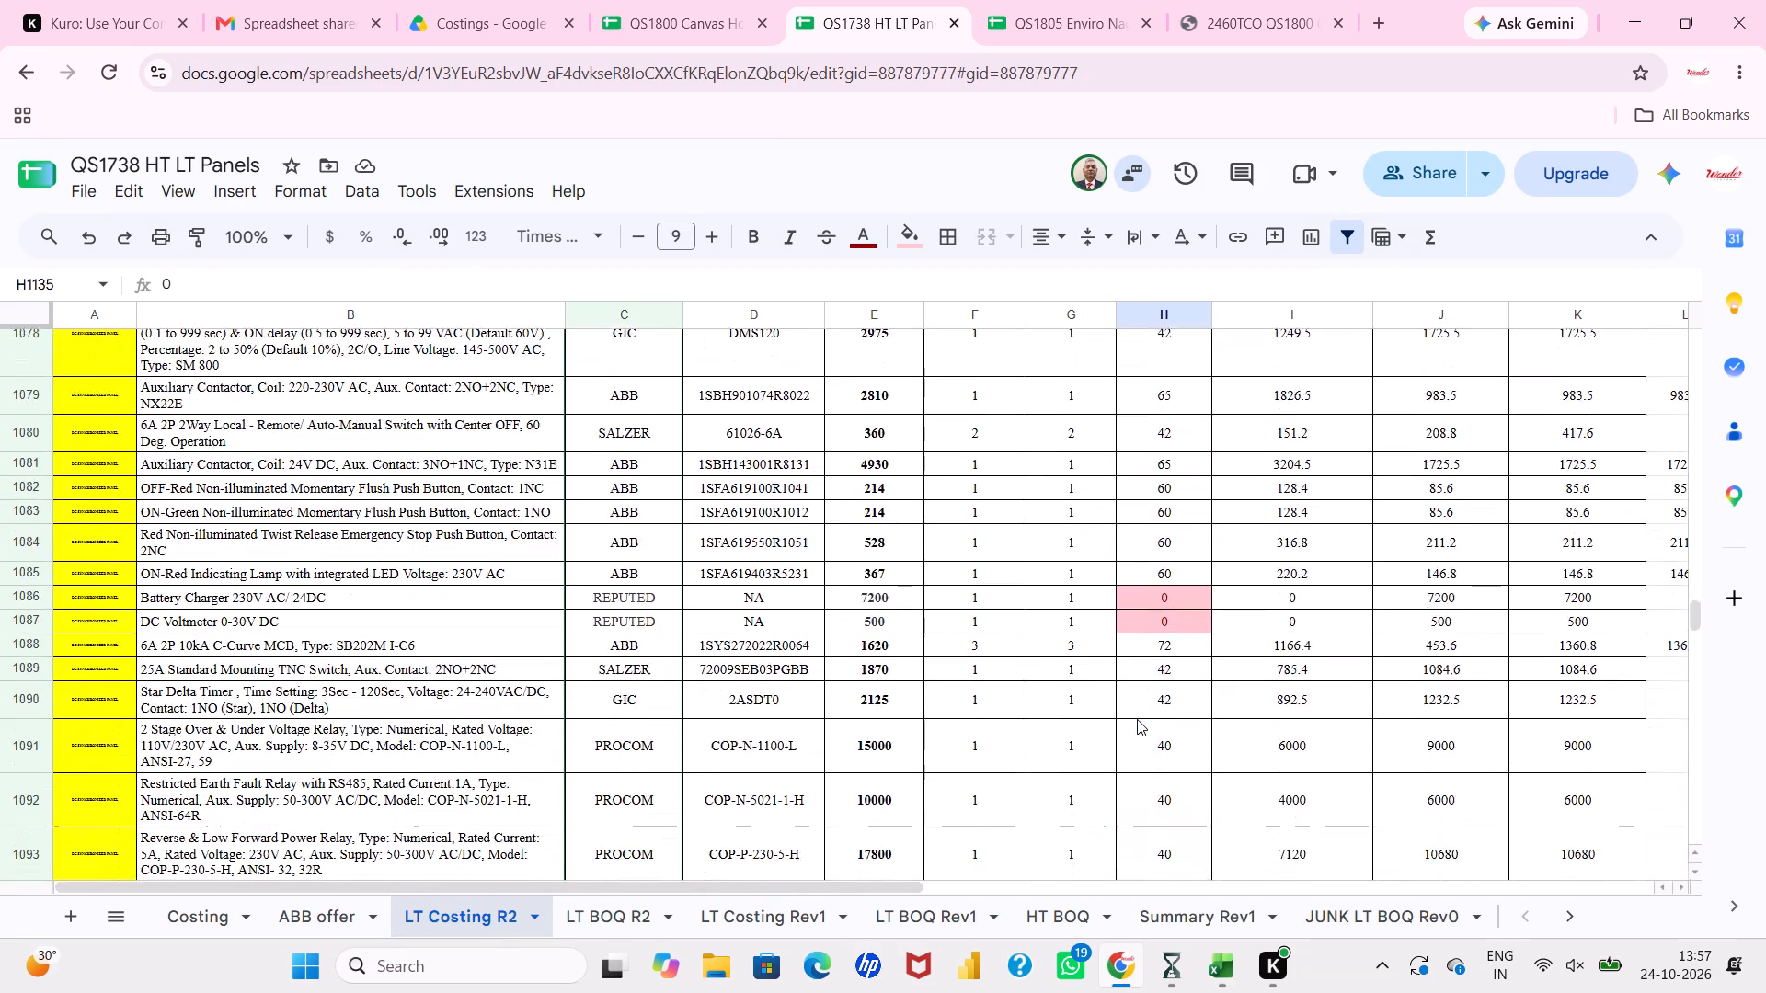
pyautogui.scroll(-3, 1137, 719)
pyautogui.click(1143, 715)
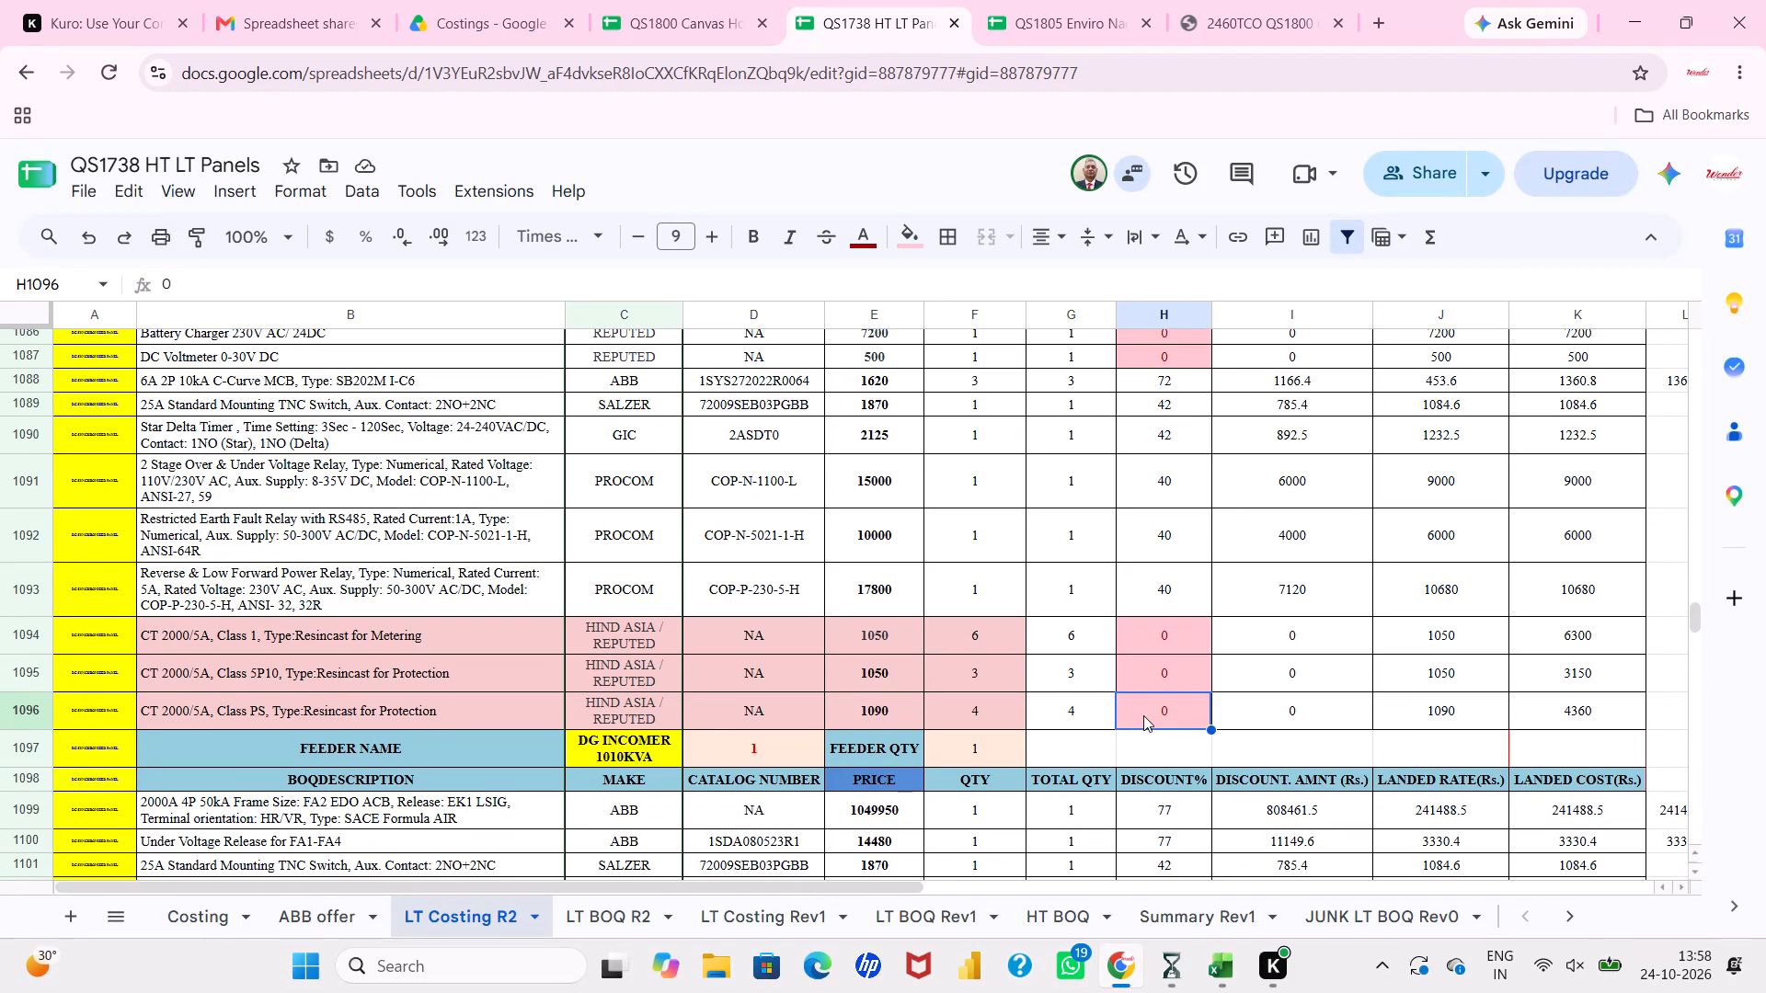
# Review the LT Costing R2 sections from the LIFT PANEL back up to MAIN LT PANEL-1 and the panel cost summary.
pyautogui.scroll(13, 488, 528)
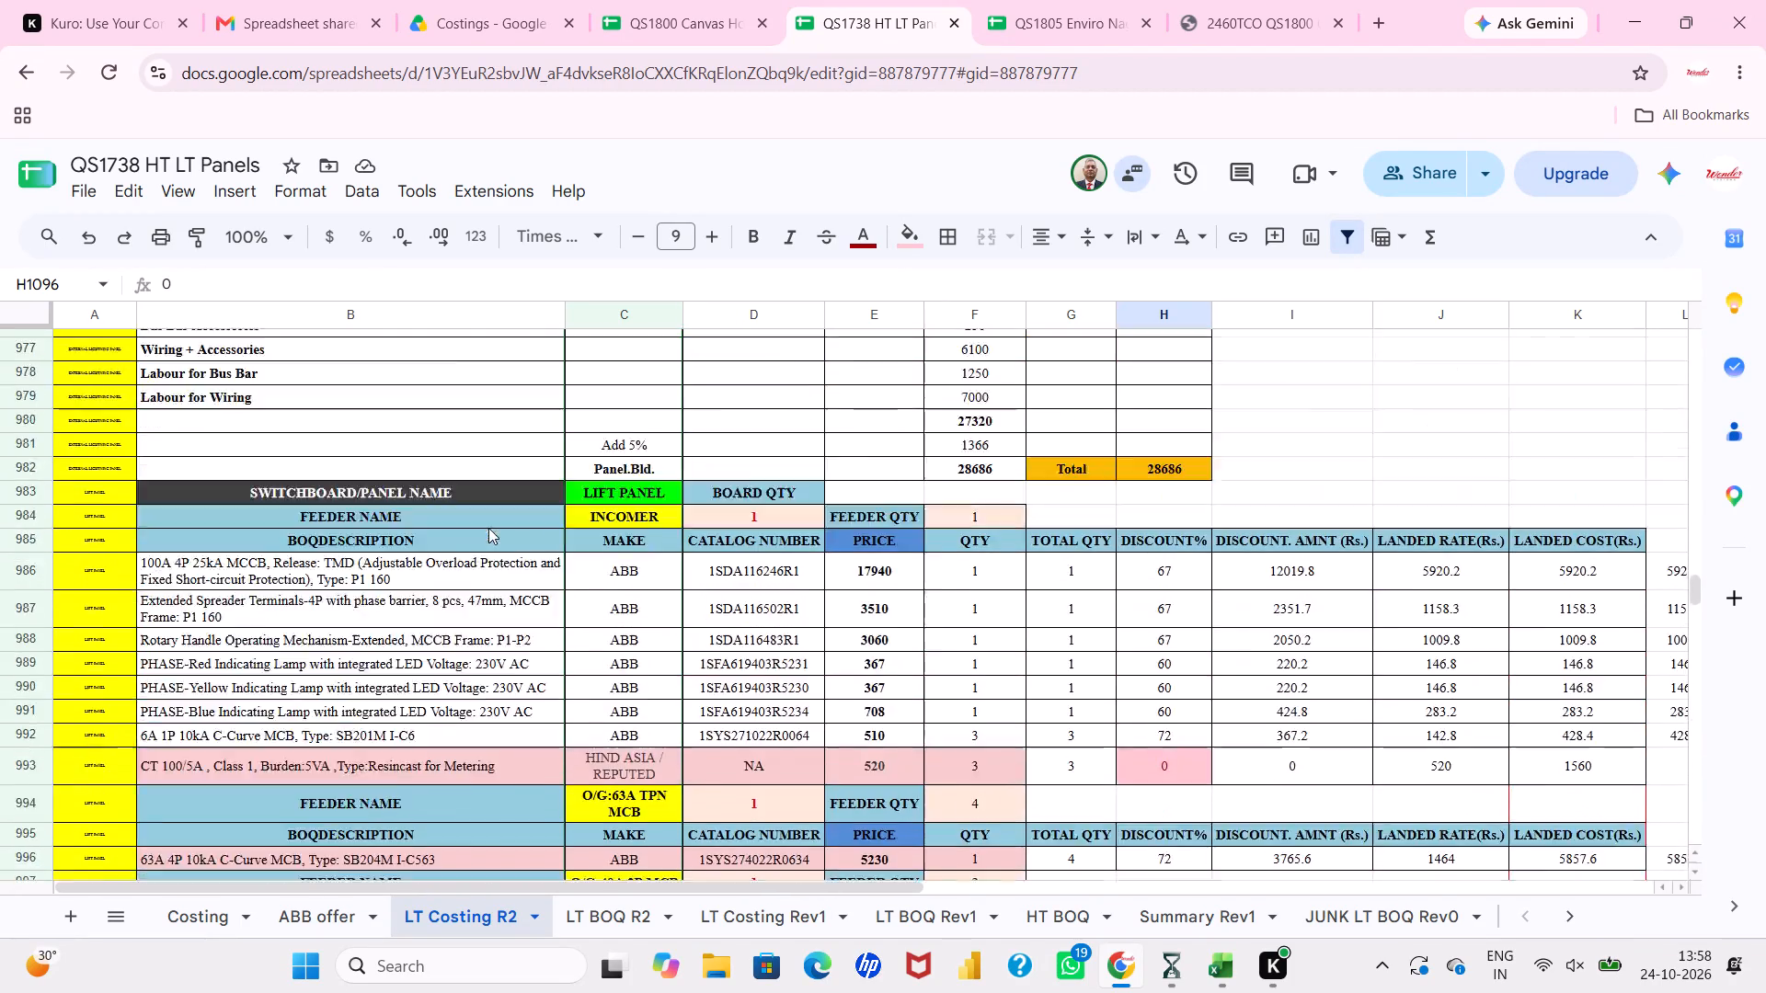
pyautogui.scroll(17, 488, 528)
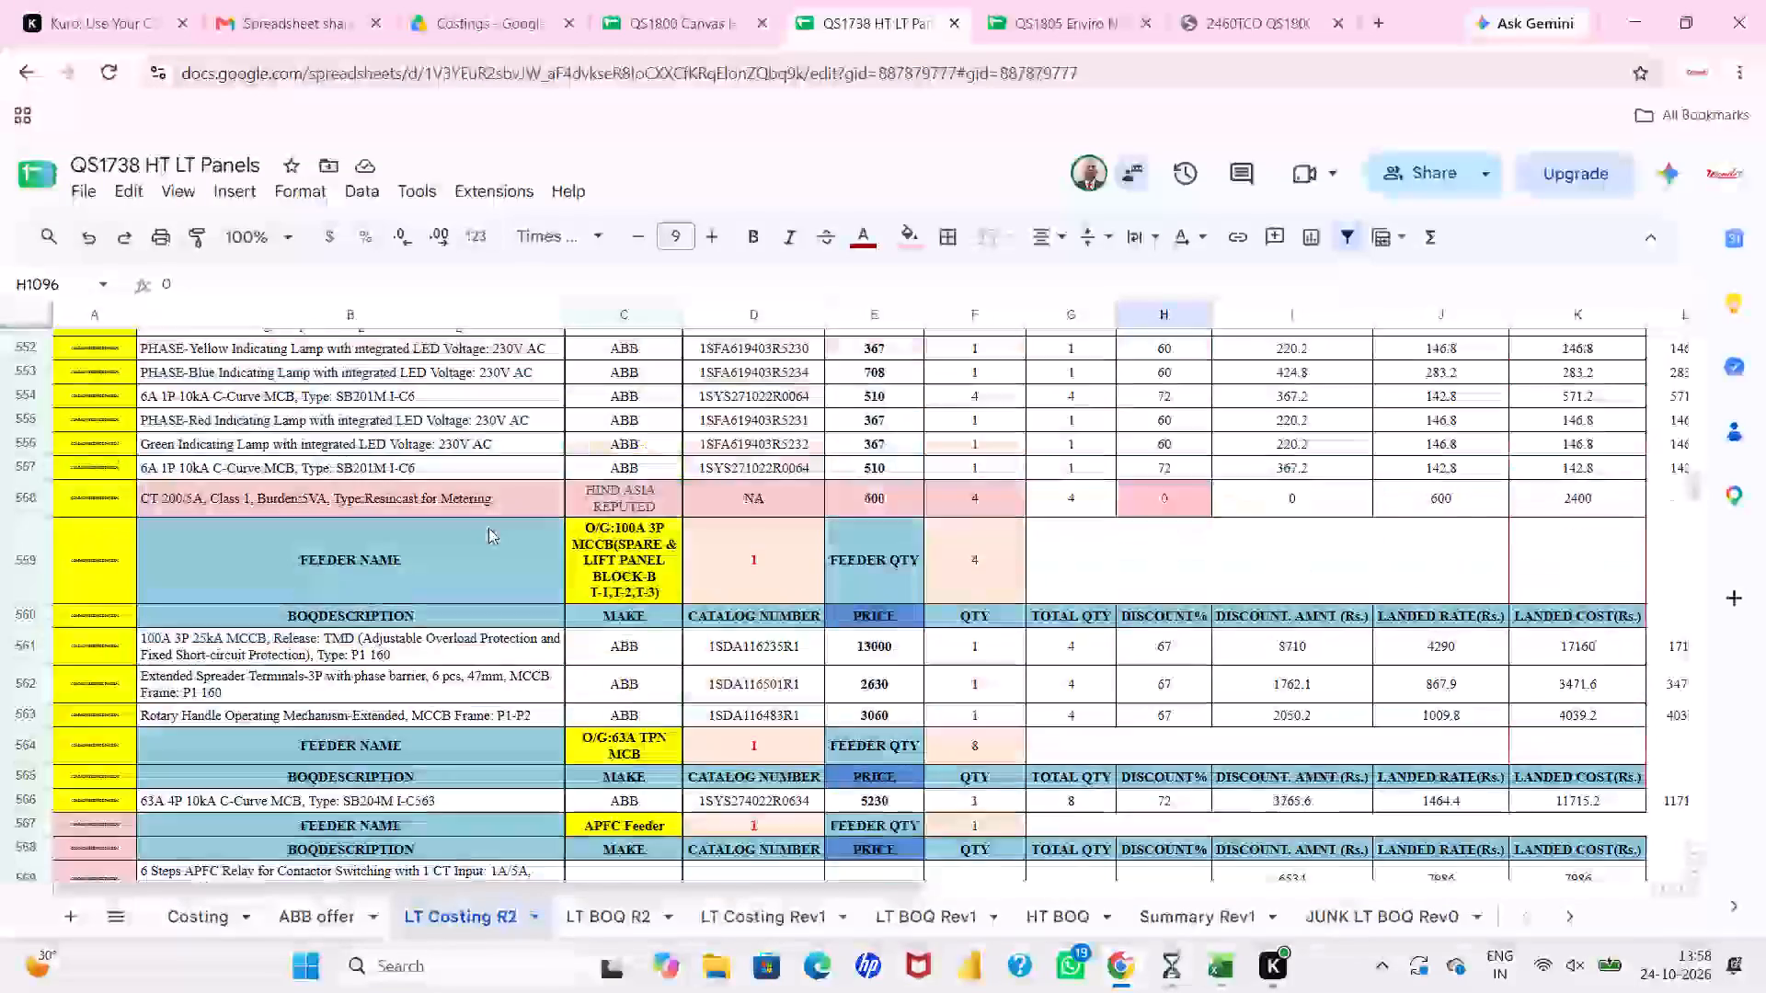
pyautogui.scroll(11, 488, 528)
pyautogui.scroll(19, 488, 528)
pyautogui.scroll(-2, 488, 528)
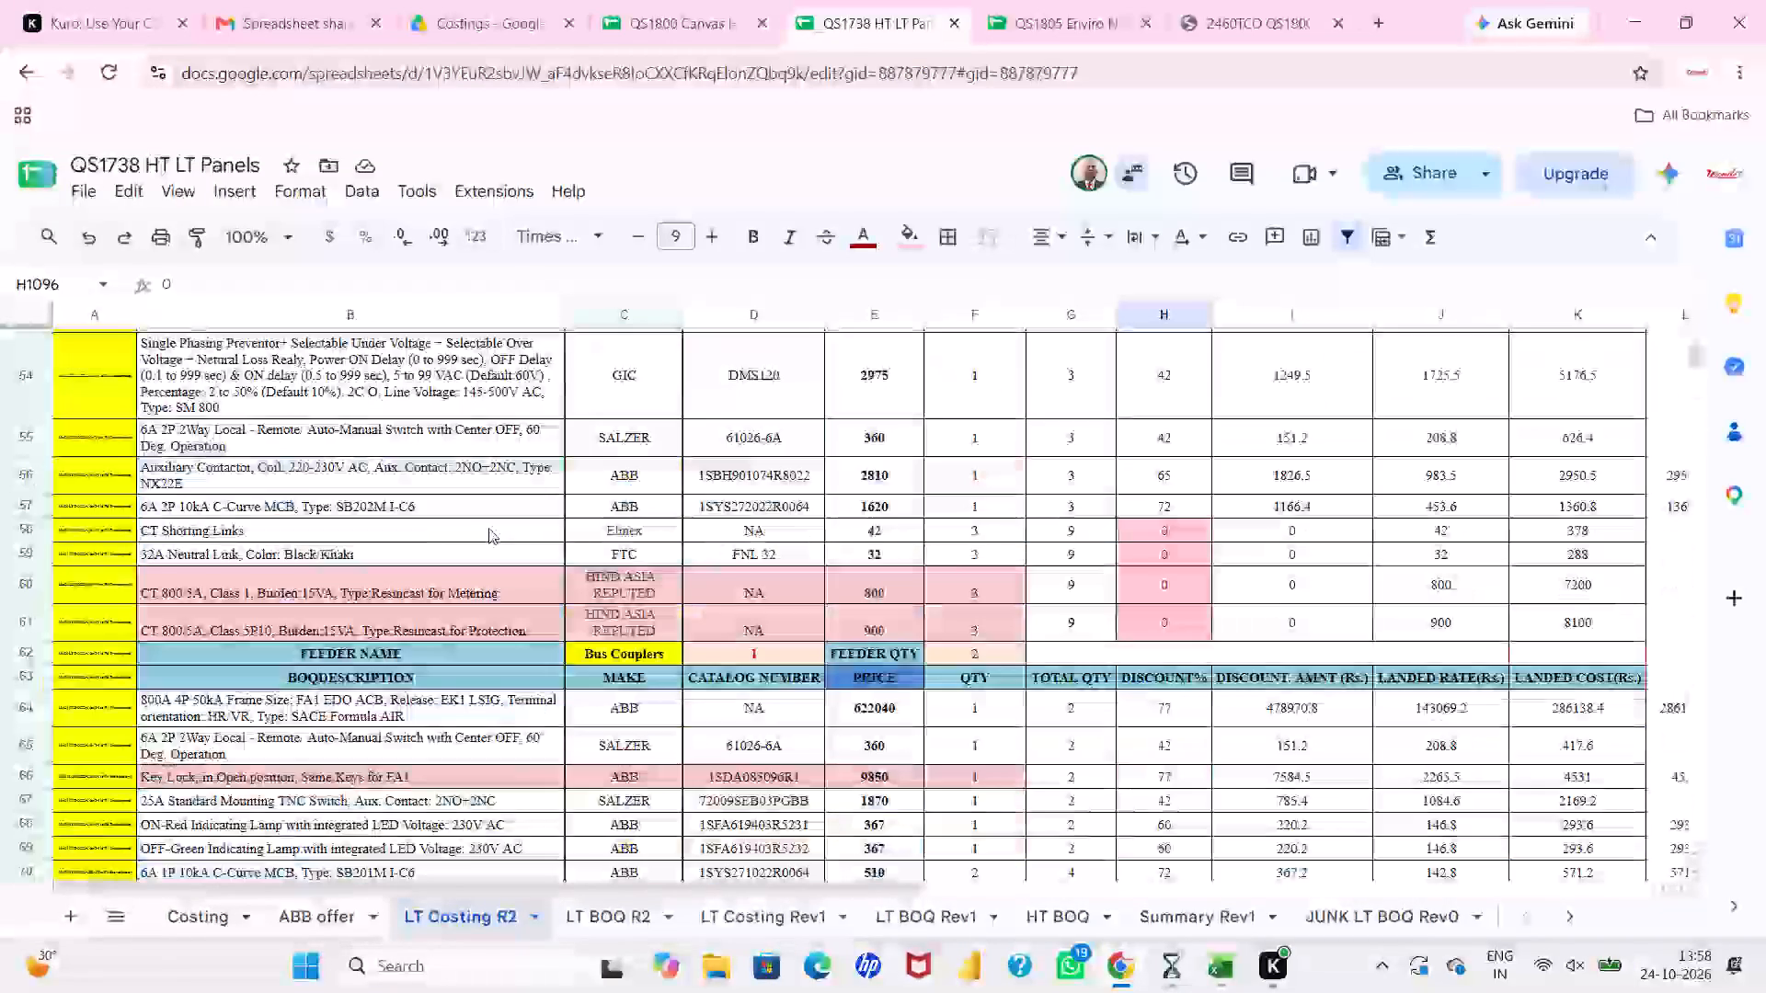
pyautogui.scroll(-5, 488, 528)
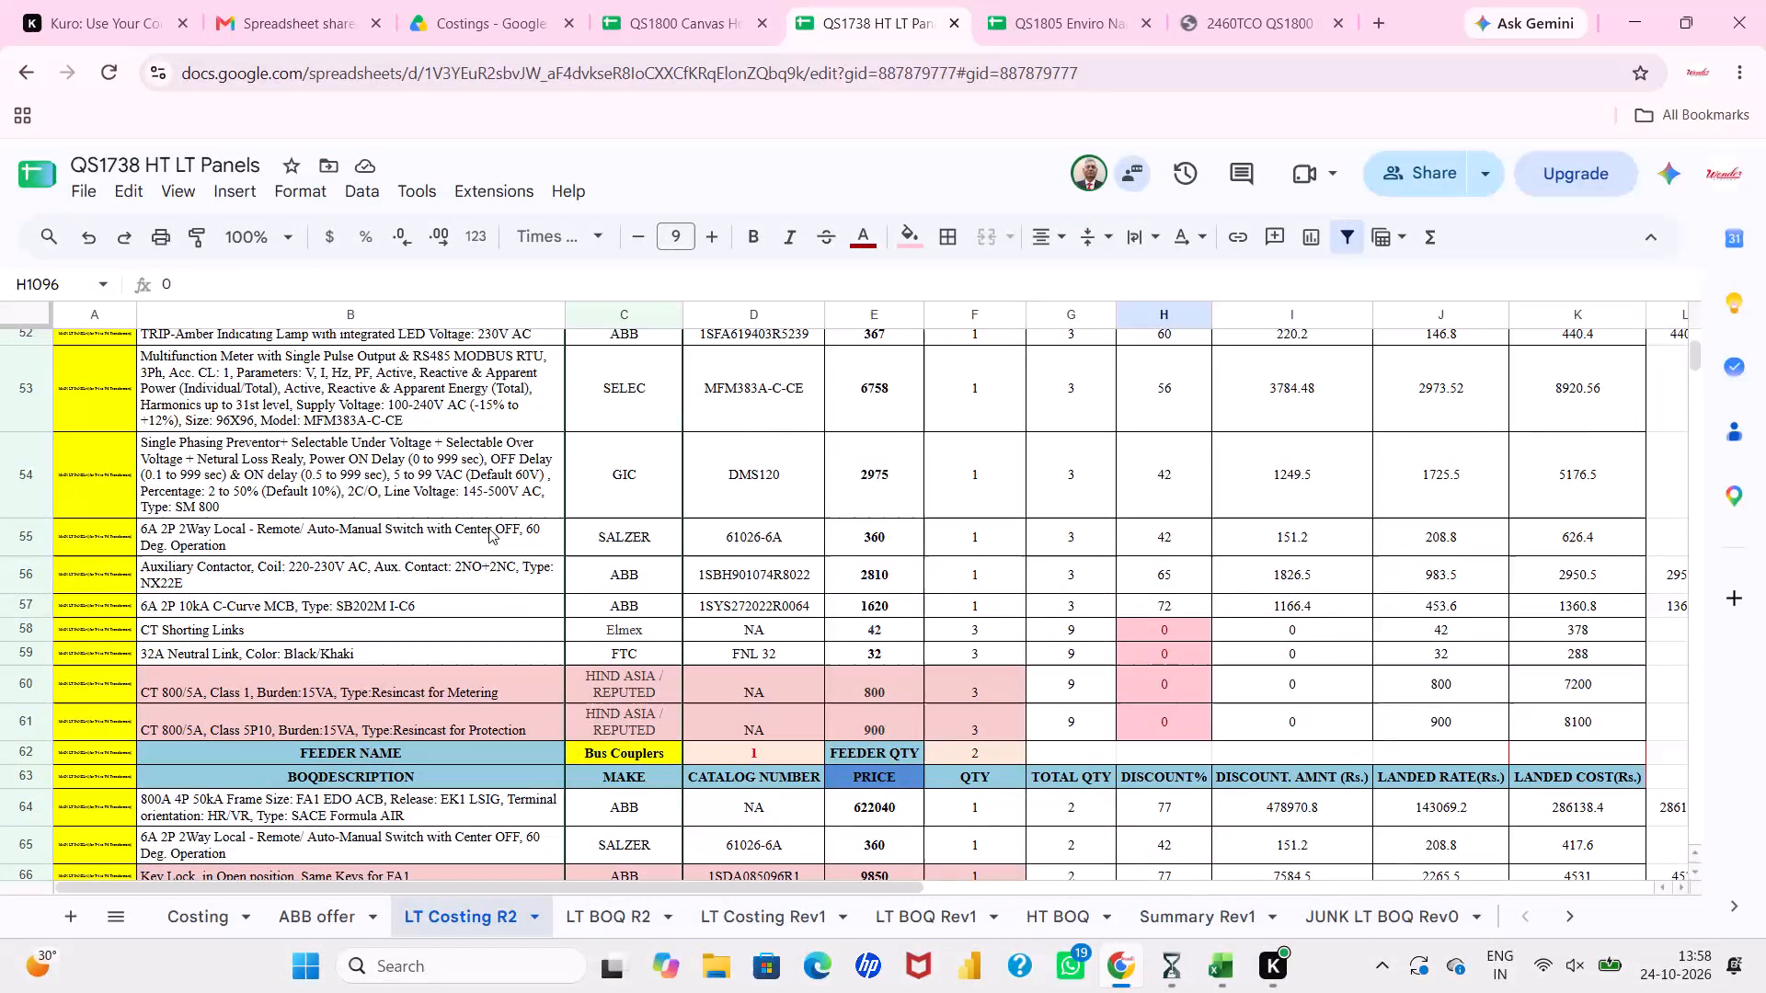
pyautogui.scroll(3, 540, 668)
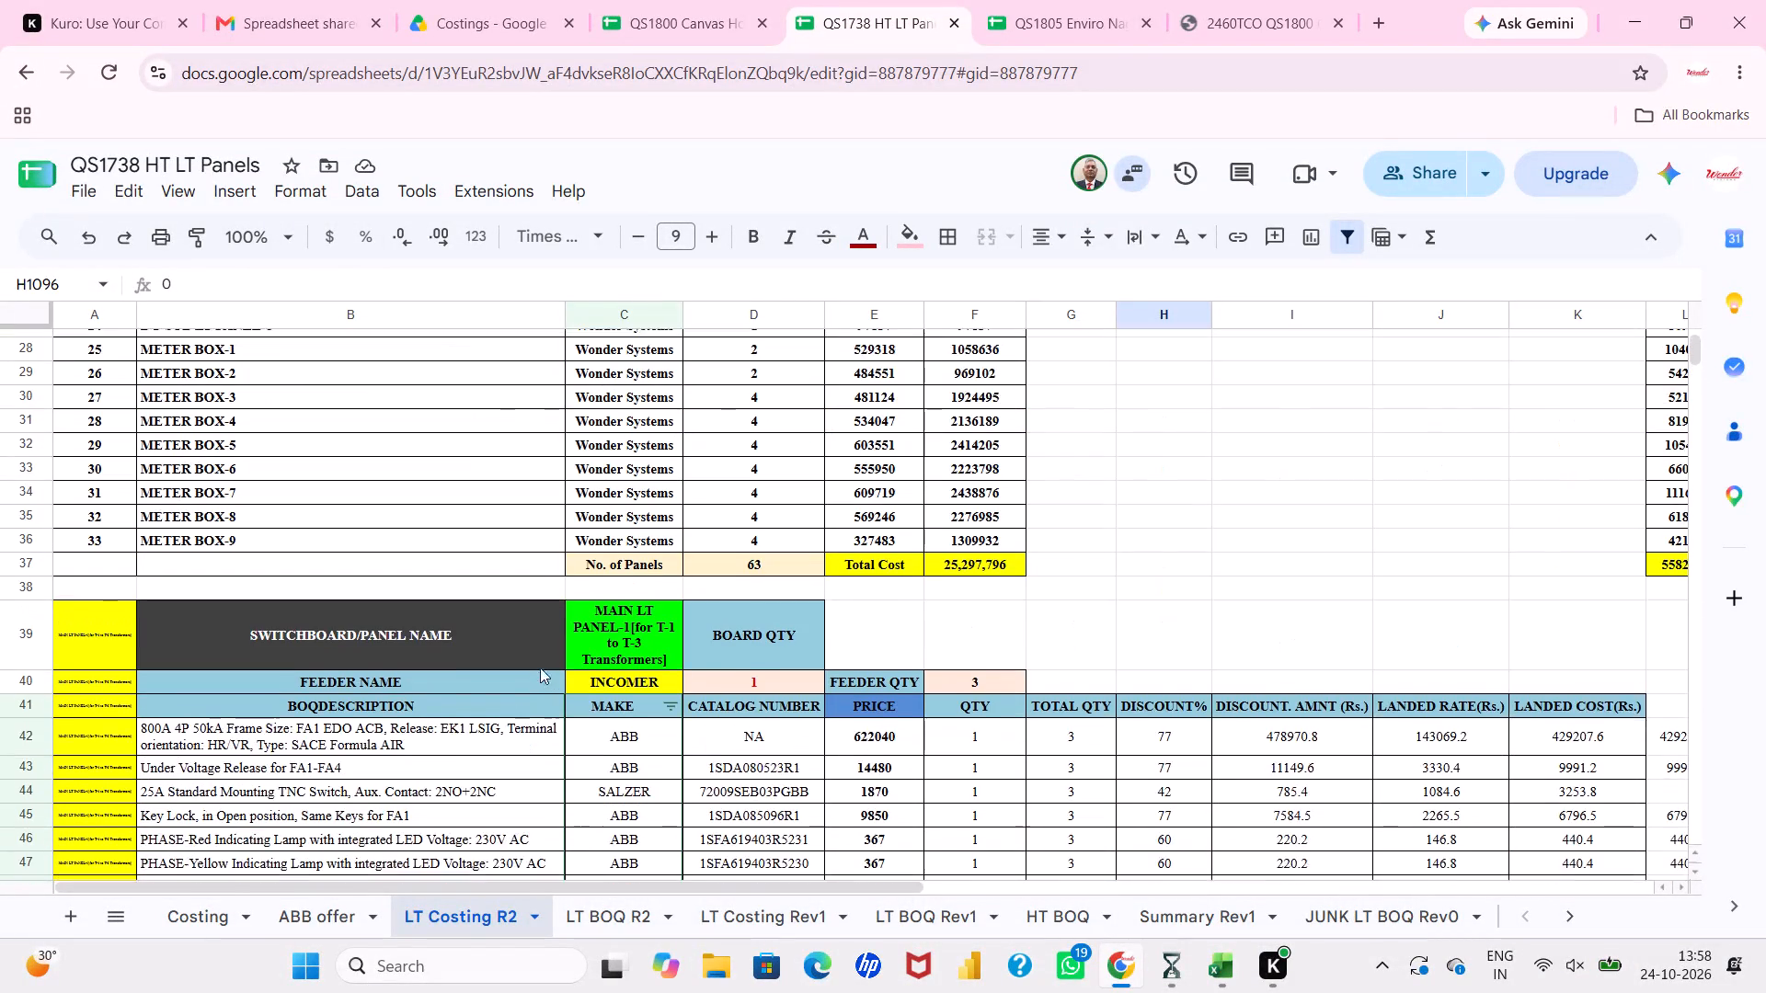
# Replace the existing filter on LT Costing R2 with one covering B41:K1965, using the BOQDESCRIPTION row as its header.
pyautogui.scroll(1, 540, 668)
pyautogui.moveTo(536, 748); pyautogui.dragTo(1489, 809)
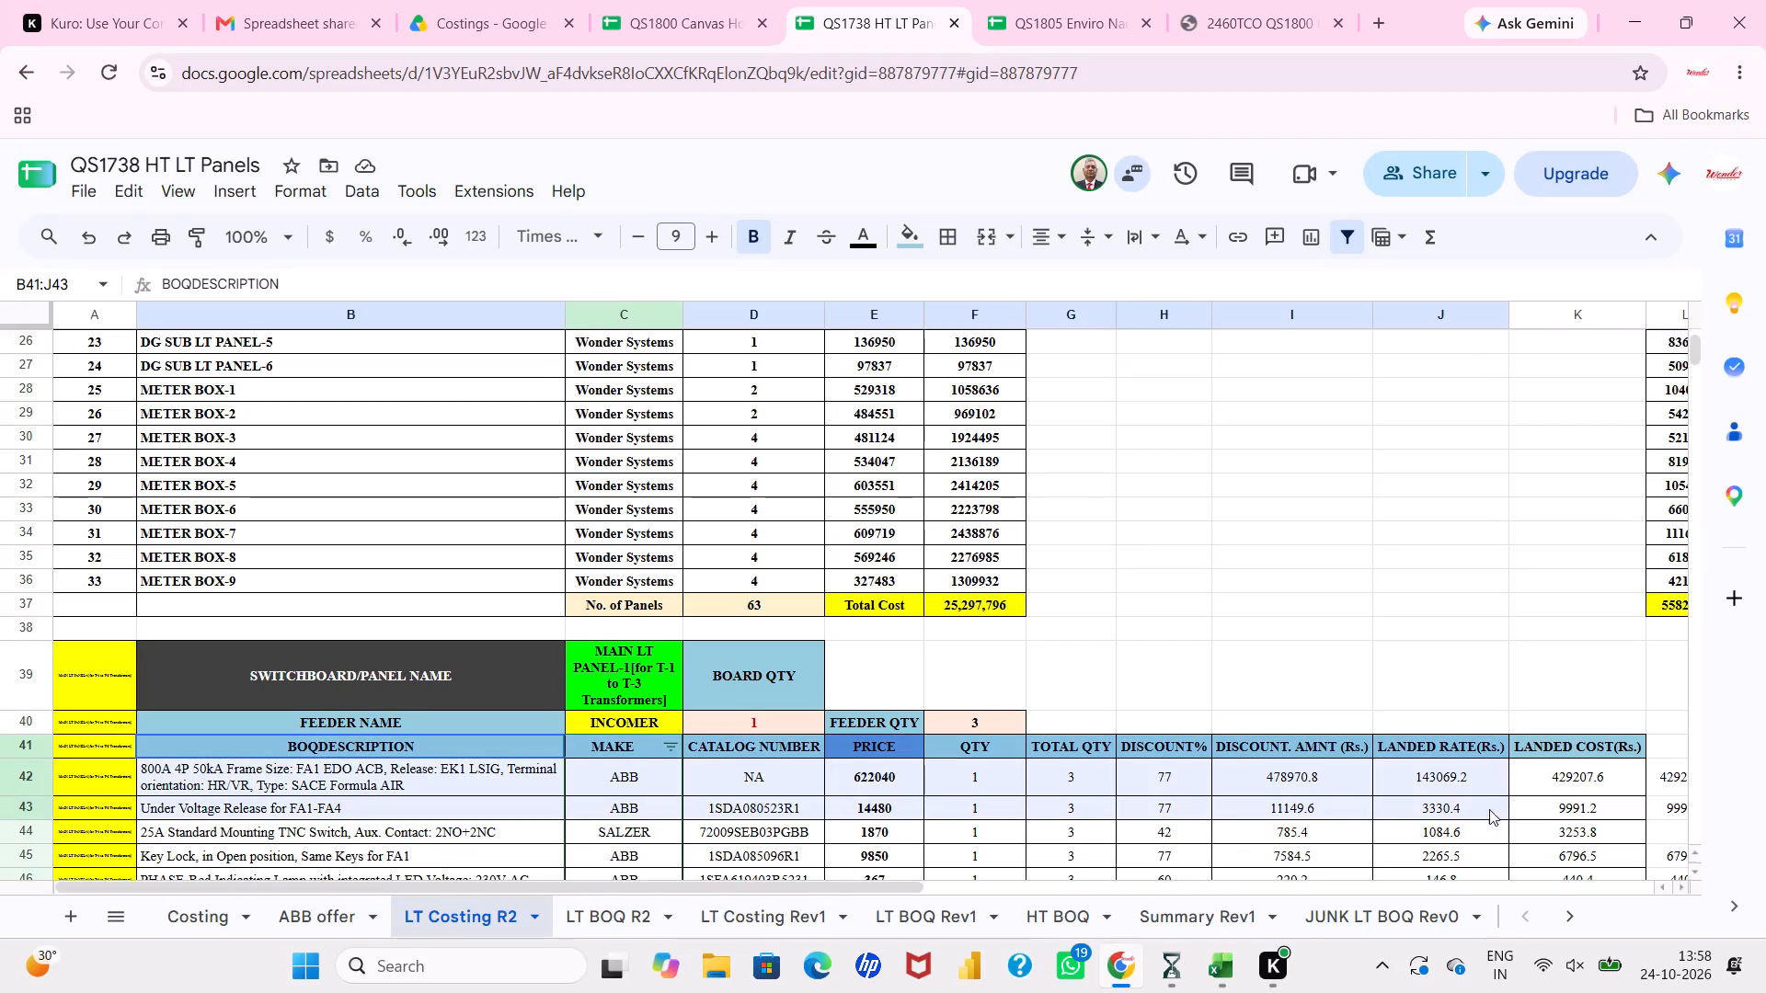
pyautogui.moveTo(1489, 809); pyautogui.dragTo(1541, 992)
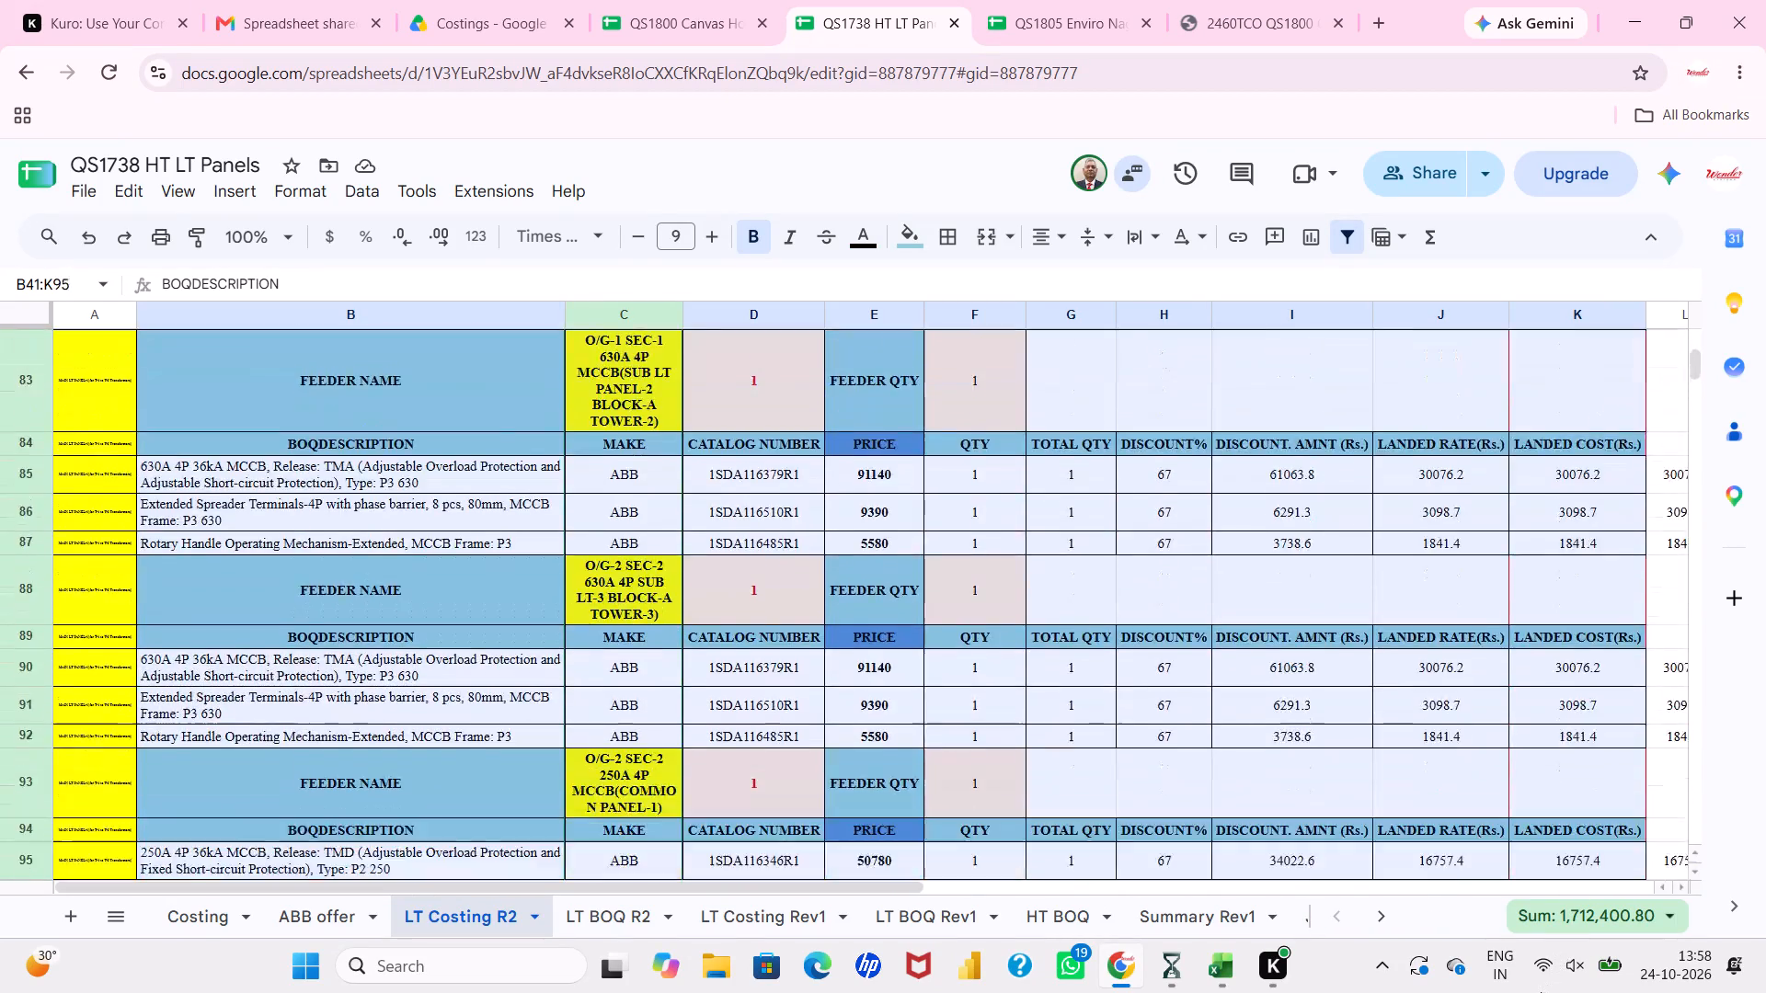
pyautogui.moveTo(1541, 992); pyautogui.dragTo(1538, 992)
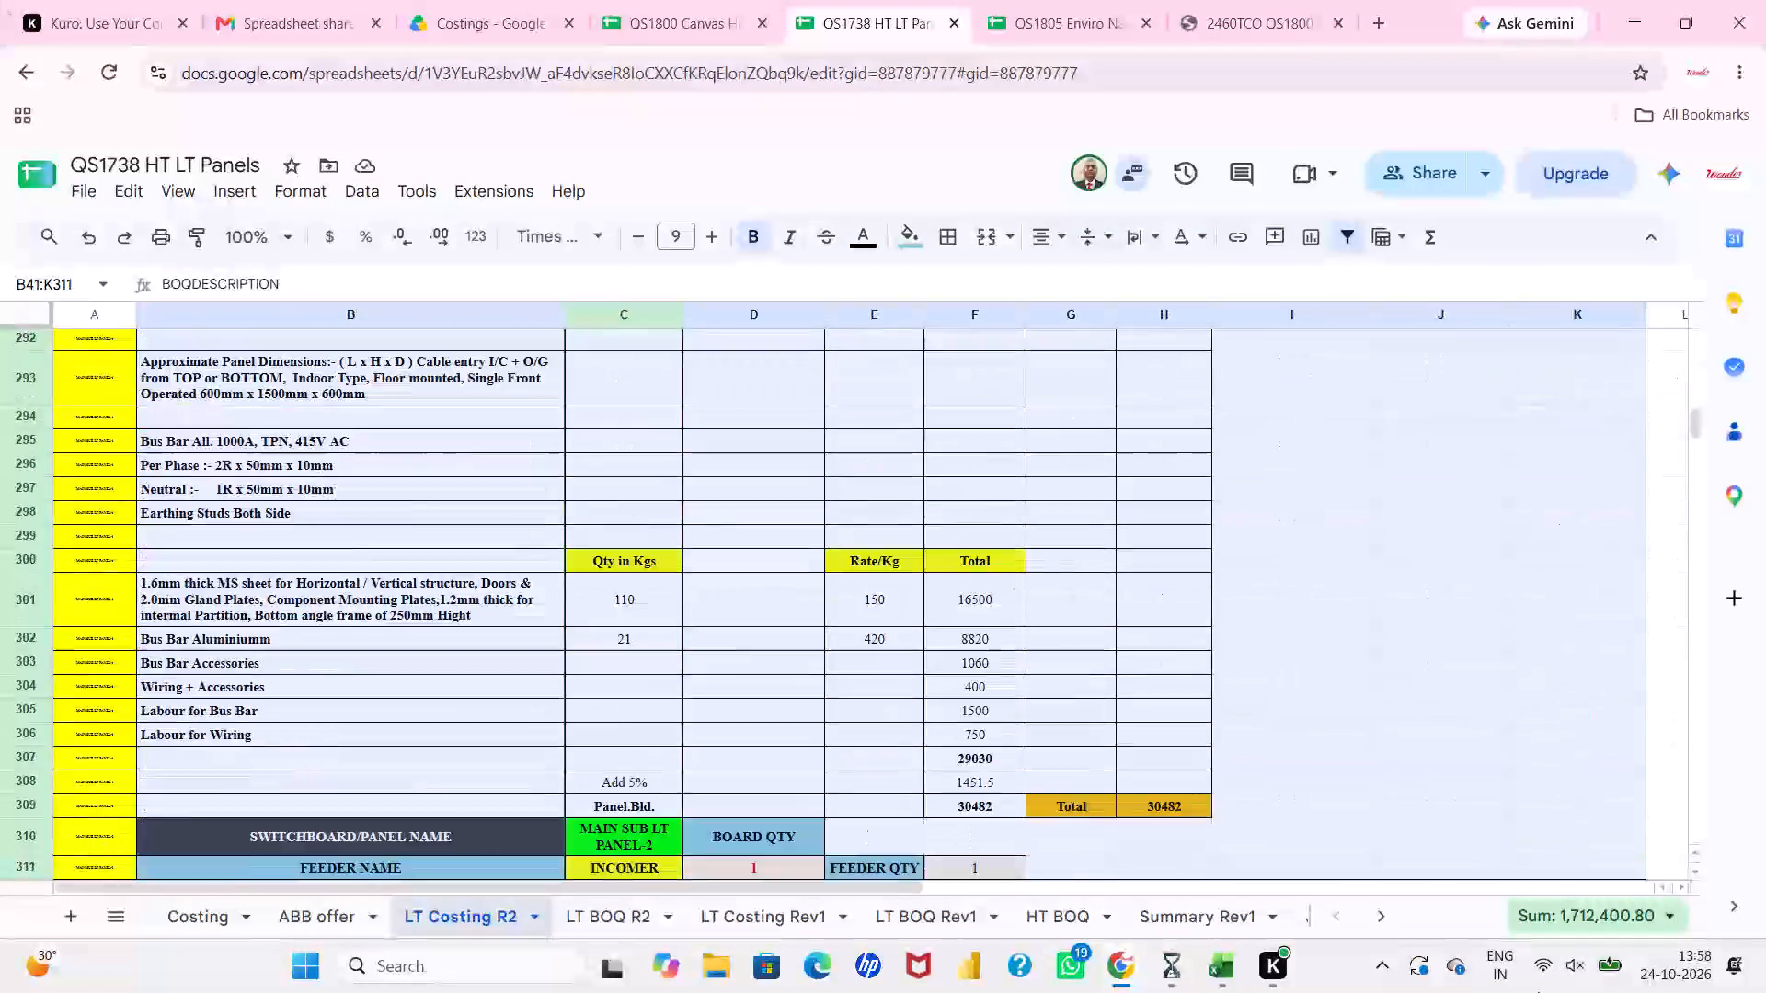
pyautogui.moveTo(1538, 992); pyautogui.dragTo(1537, 992)
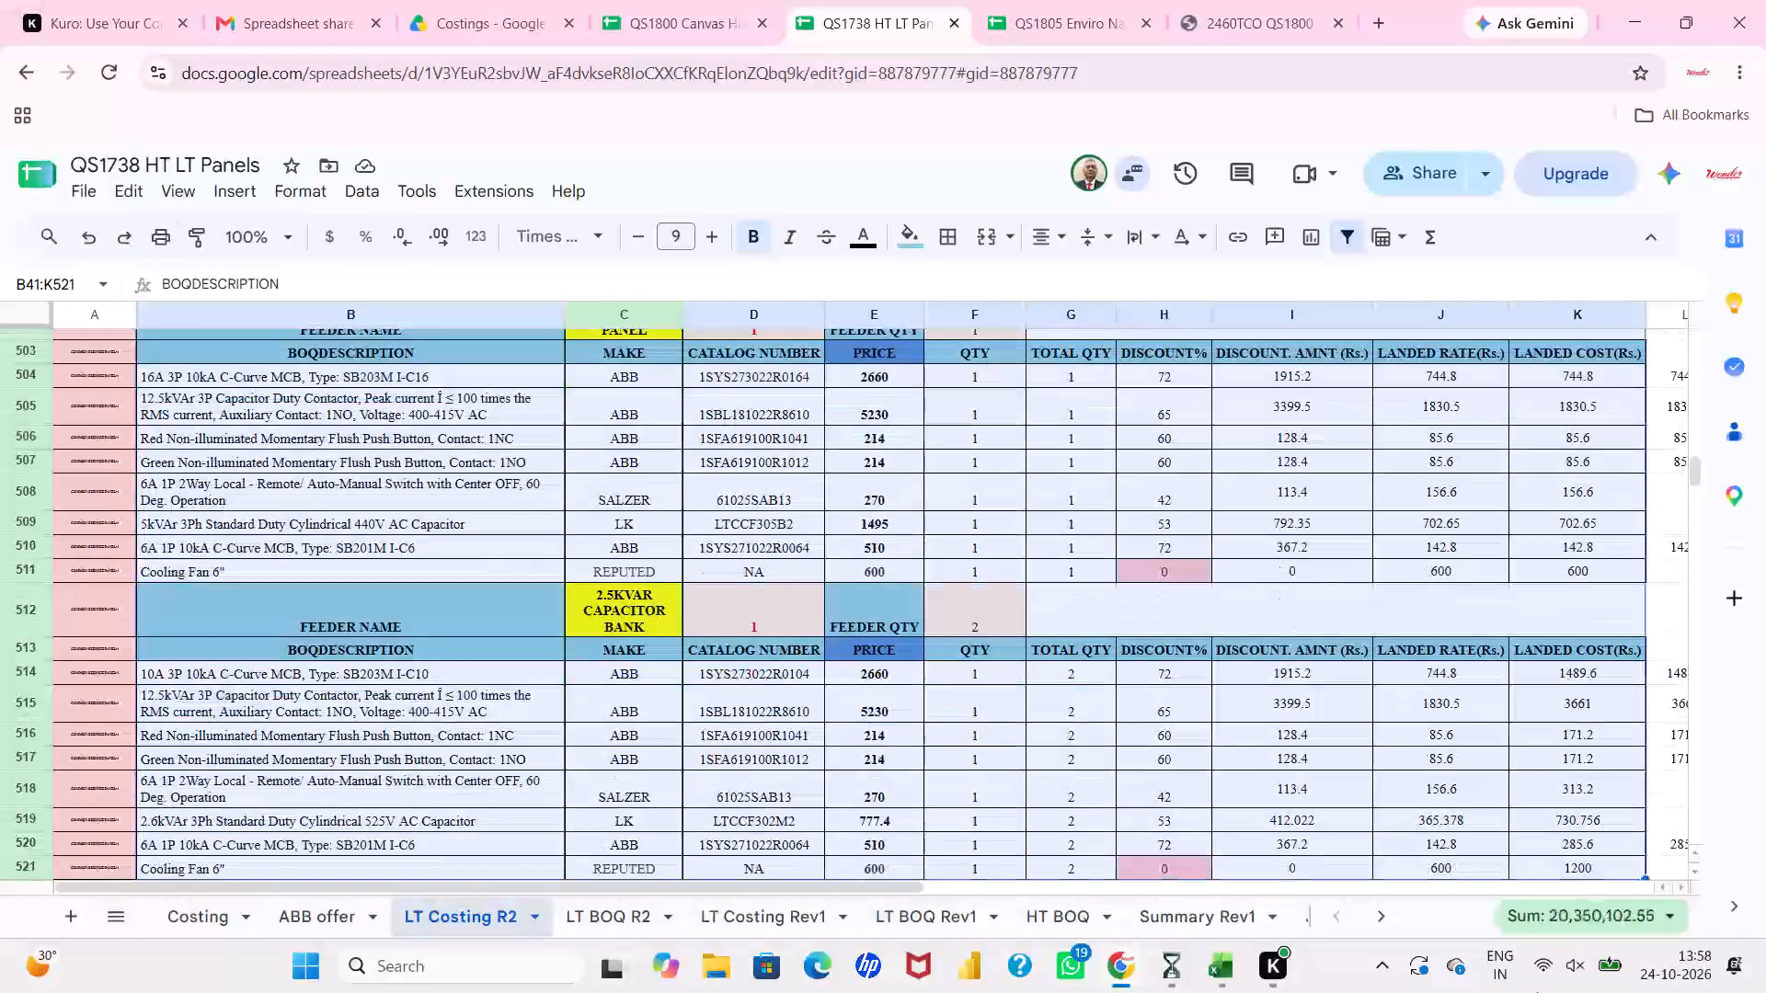
pyautogui.hotkey('ctrl', 'shift', 'Down')
pyautogui.hotkey('ctrl', 'shift', 'Down')
pyautogui.hotkey('ctrl', 'shift', 'Down')
pyautogui.hotkey('ctrl', 'shift', 'Down')
pyautogui.hotkey('ctrl', 'shift', 'Down')
pyautogui.hotkey('ctrl', 'shift', 'Down')
pyautogui.hotkey('ctrl', 'shift', 'Down')
pyautogui.hotkey('ctrl', 'shift', 'Down')
pyautogui.hotkey('ctrl', 'shift', 'Down')
pyautogui.hotkey('ctrl', 'shift', 'Down')
pyautogui.hotkey('ctrl', 'shift', 'Down')
pyautogui.hotkey('ctrl', 'shift', 'Down')
pyautogui.hotkey('ctrl', 'shift', 'Down')
pyautogui.hotkey('ctrl', 'shift', 'Down')
pyautogui.hotkey('ctrl', 'shift', 'Down')
pyautogui.hotkey('ctrl', 'shift', 'Down')
pyautogui.hotkey('ctrl', 'shift', 'Down')
pyautogui.hotkey('ctrl', 'shift', 'Down')
pyautogui.hotkey('ctrl', 'shift', 'Down')
pyautogui.hotkey('ctrl', 'shift', 'Down')
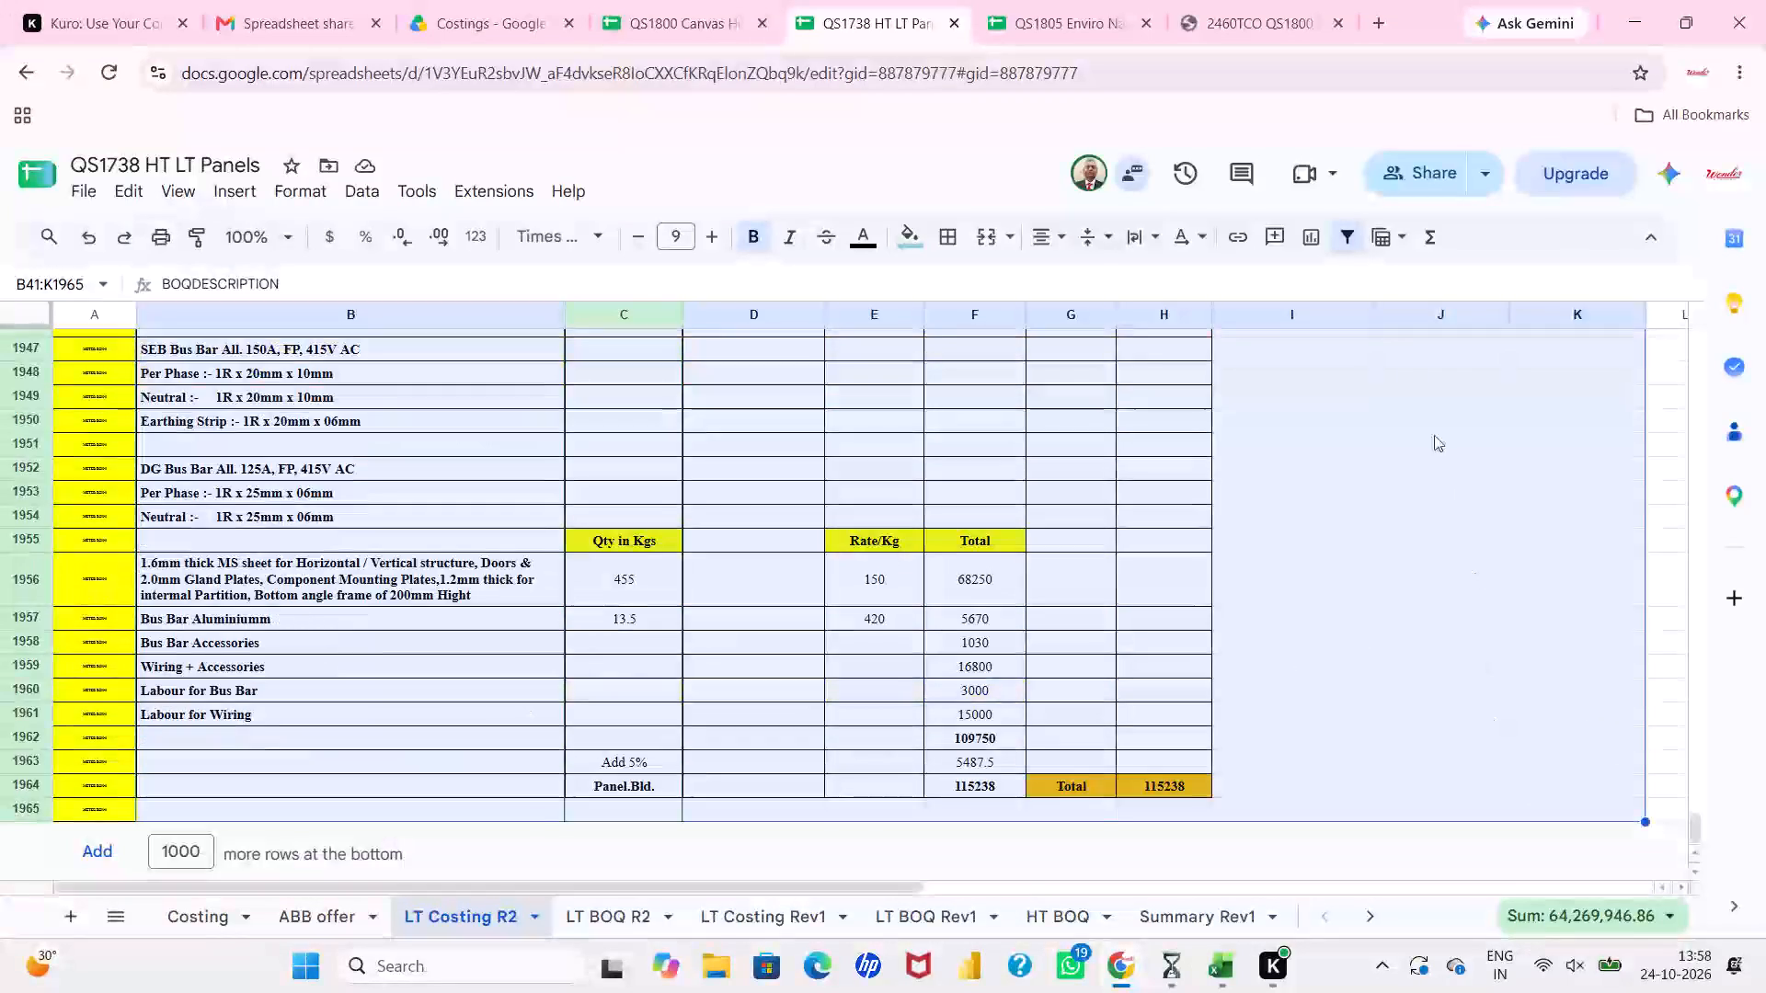
pyautogui.click(1351, 244)
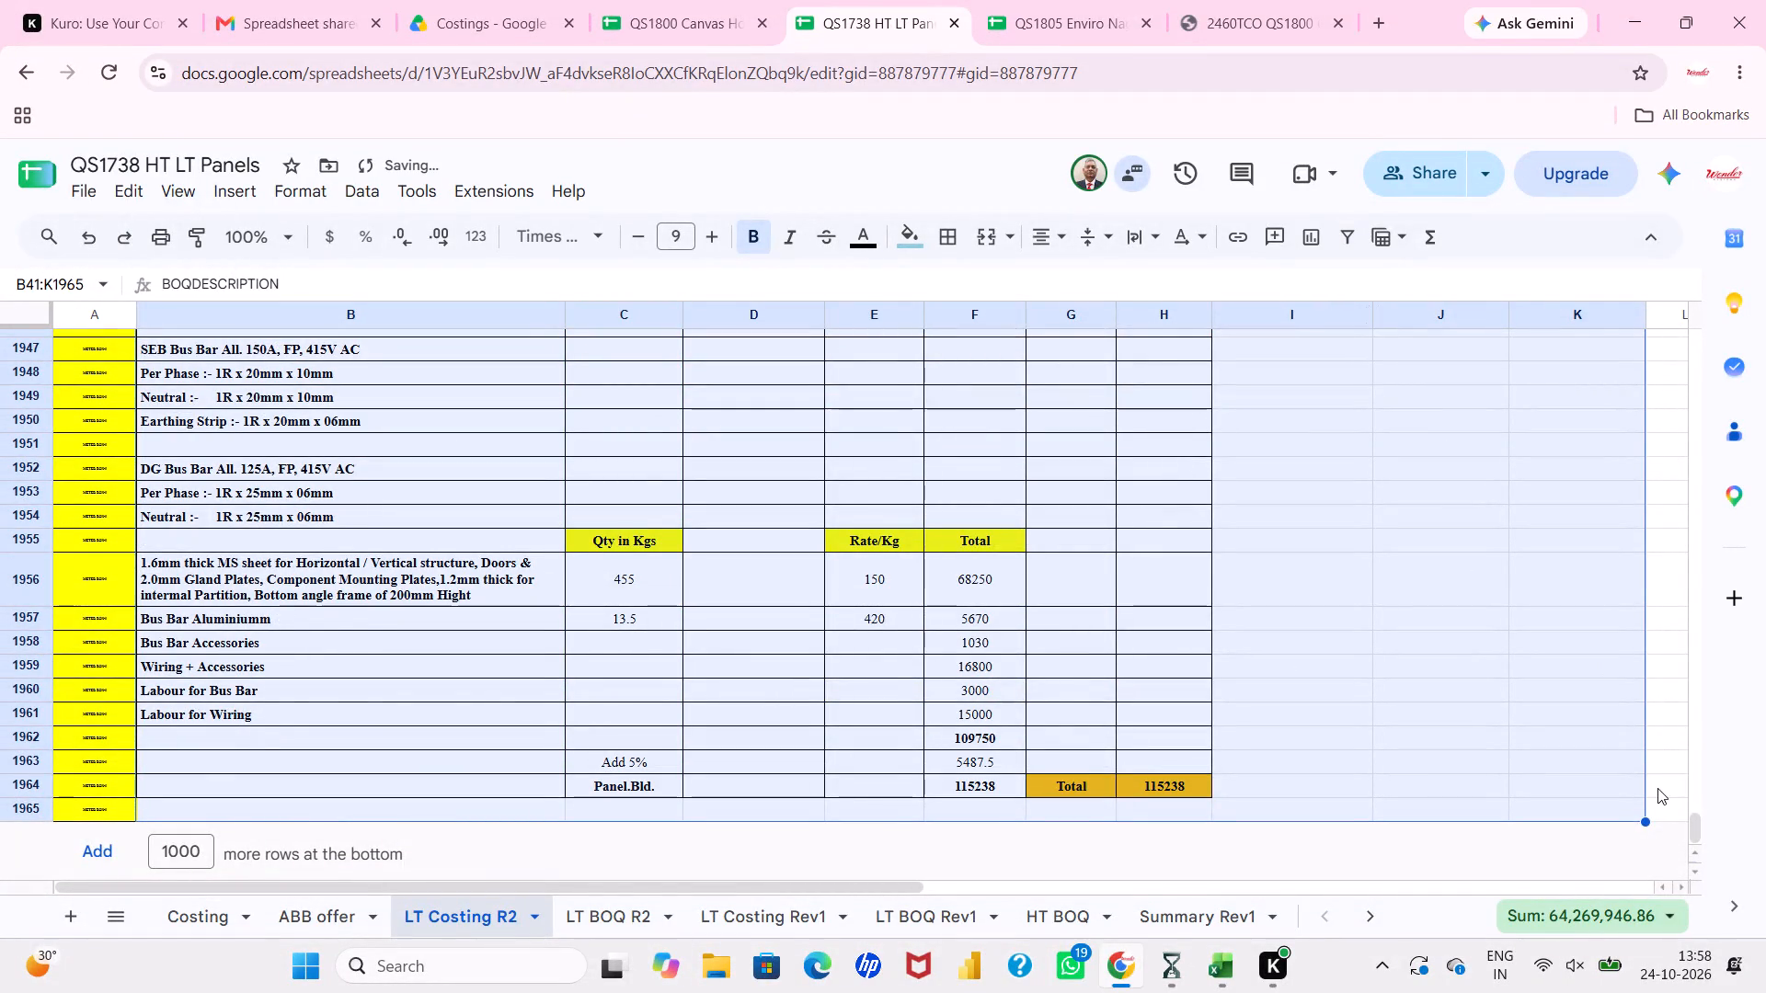
pyautogui.moveTo(1696, 835); pyautogui.dragTo(1692, 243)
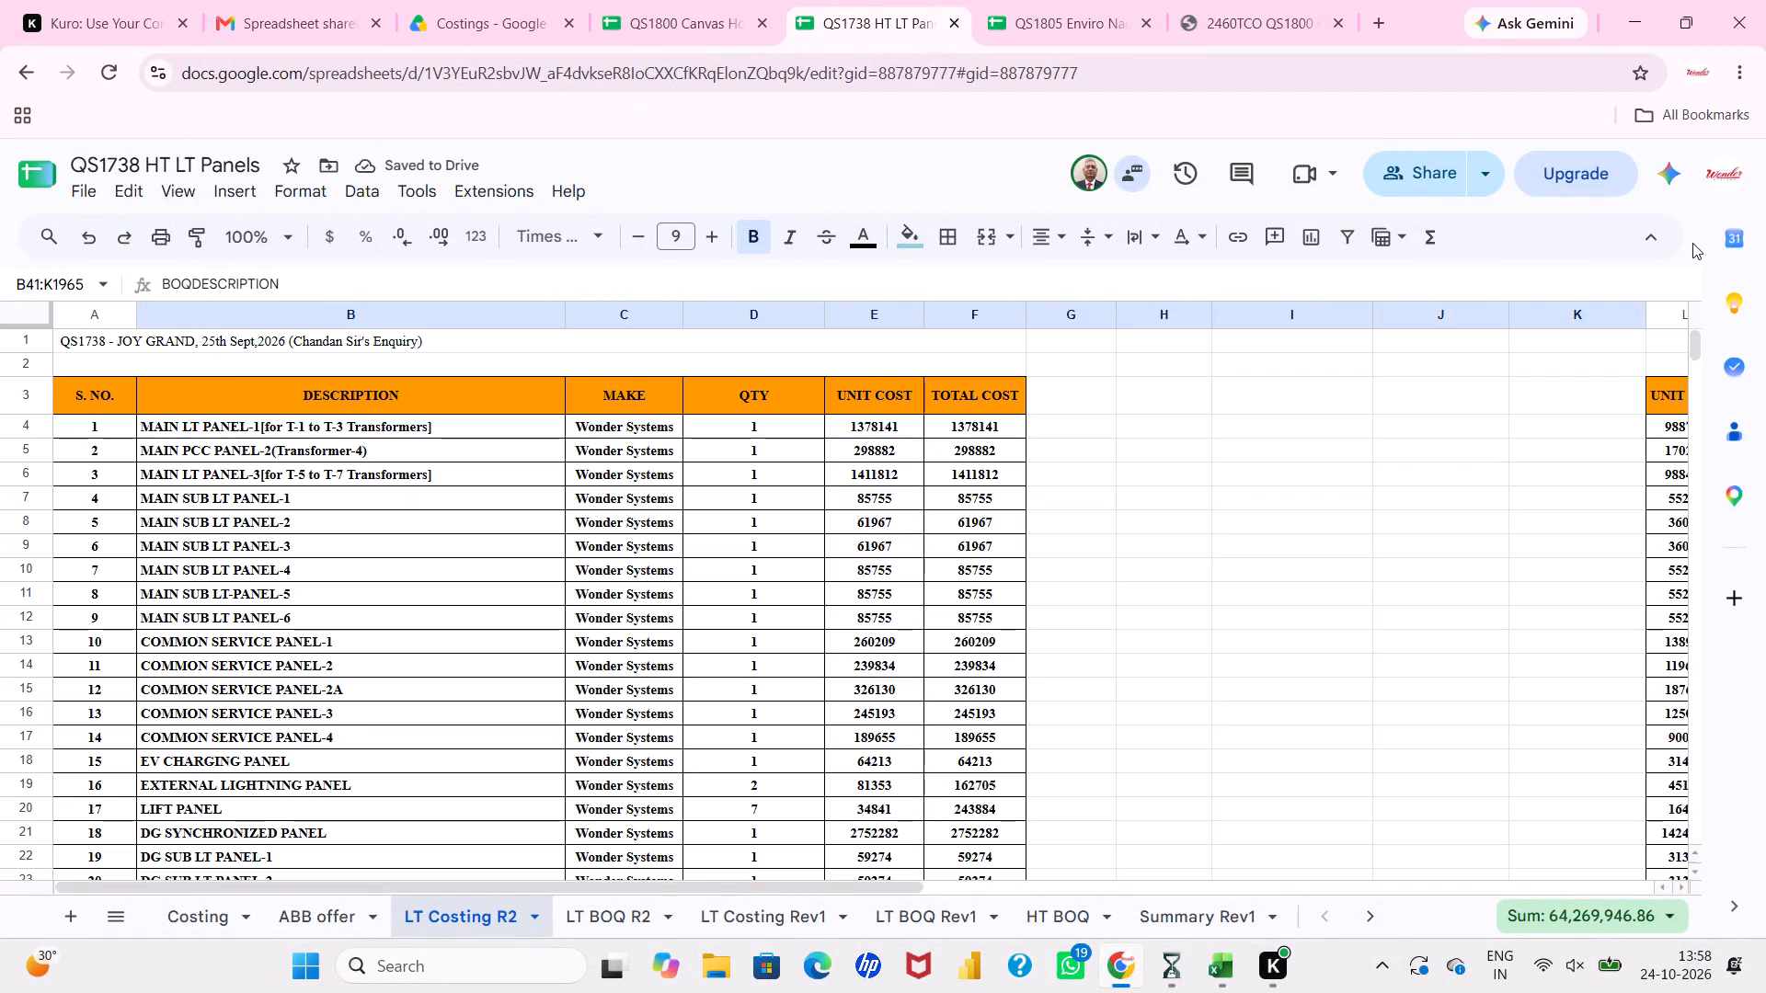
pyautogui.scroll(-6, 1316, 645)
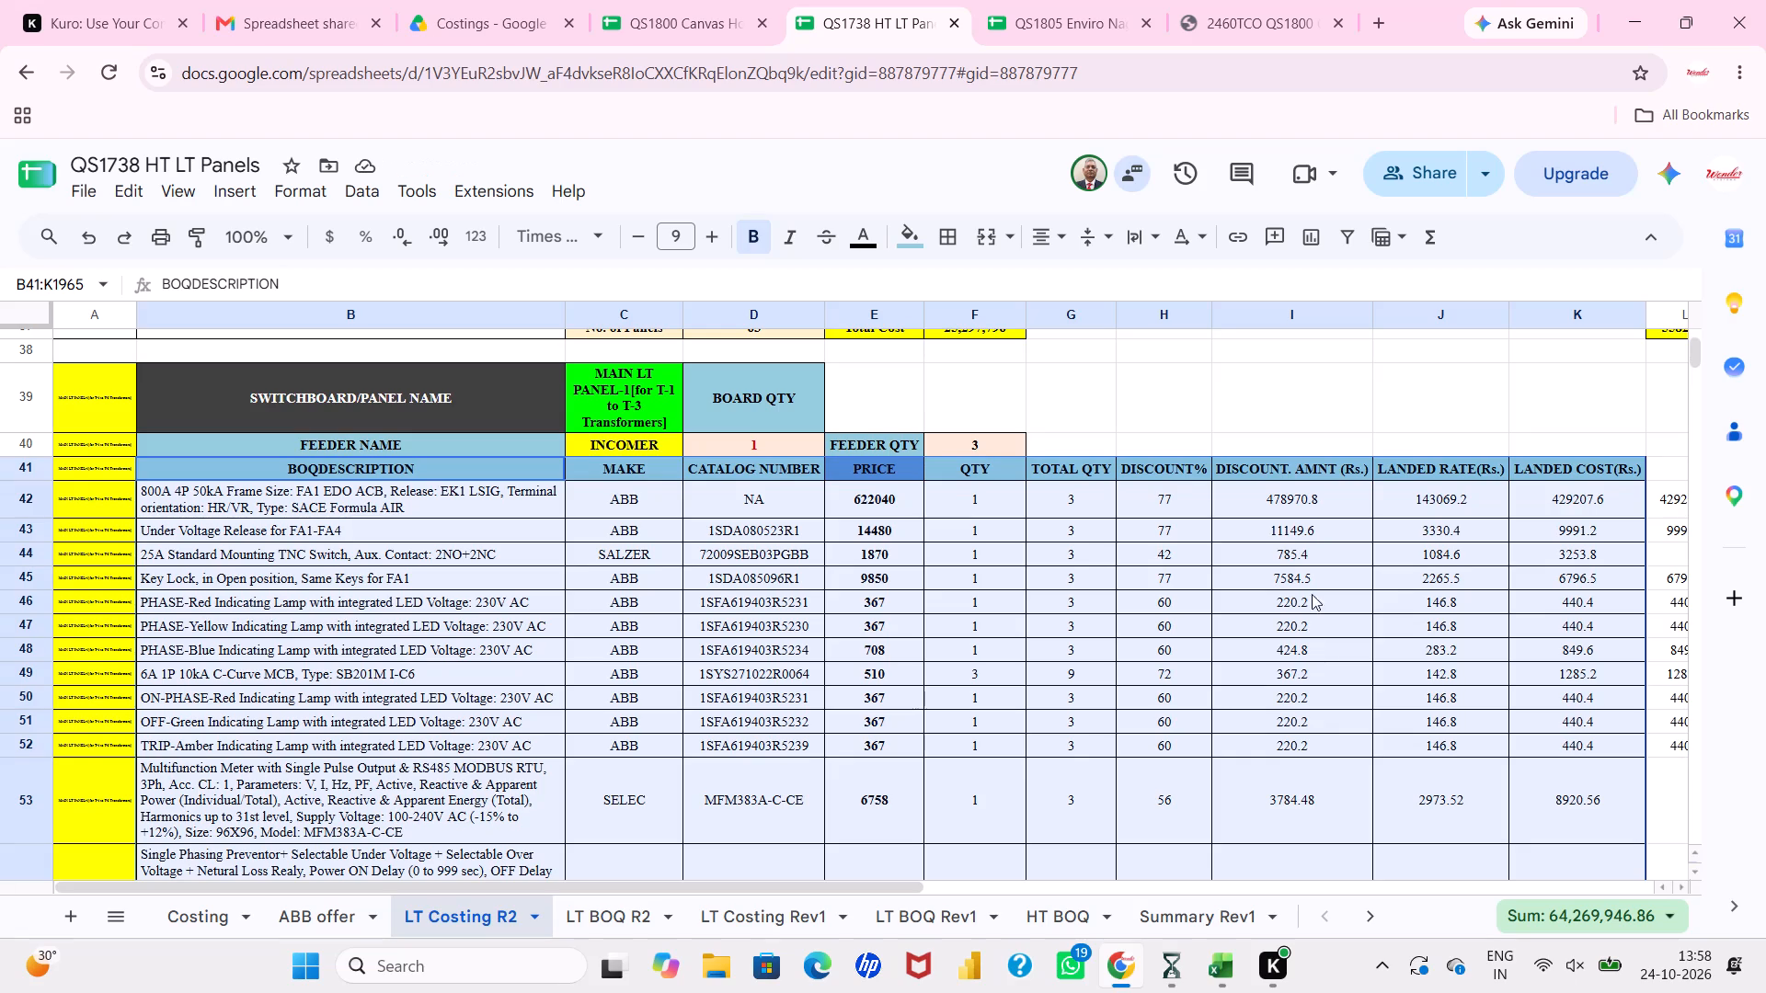
pyautogui.click(1349, 223)
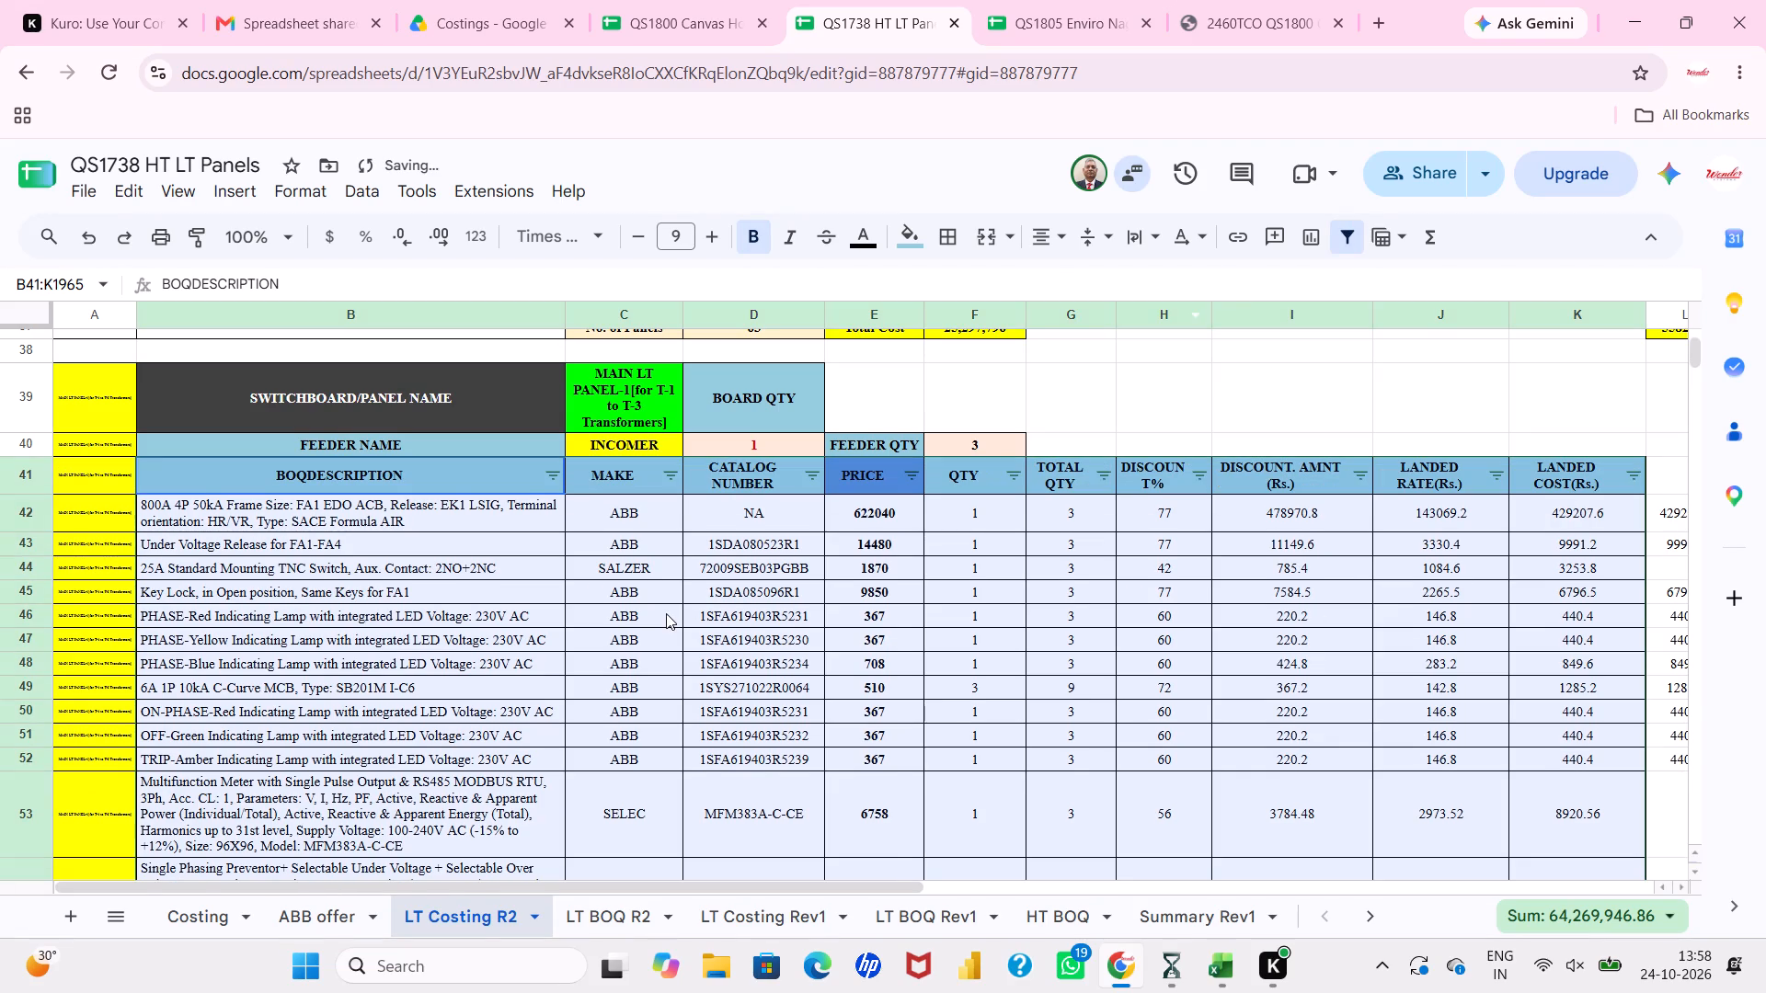
# Filter the BOQDESCRIPTION column by searching for 63A/ and keeping only the 63A/26A (EB/DG) 3Ph Automatic Changeover item.
pyautogui.click(560, 476)
pyautogui.scroll(-1, 417, 747)
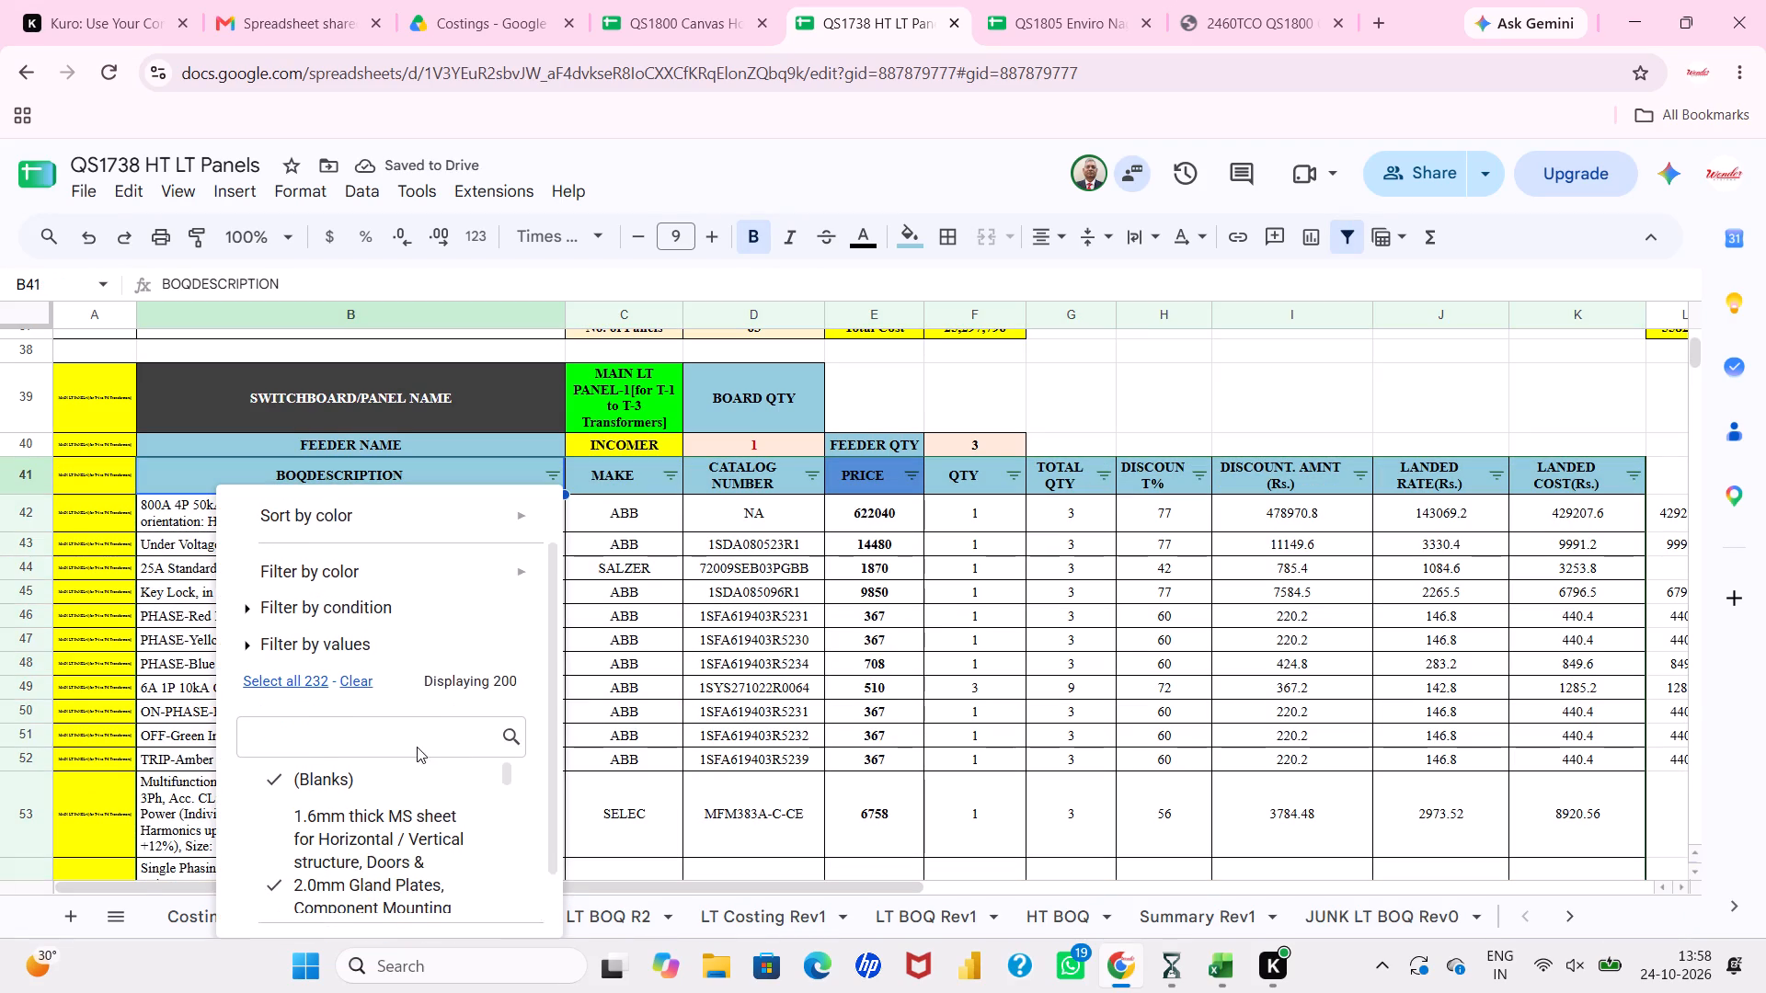
pyautogui.scroll(-1, 417, 747)
pyautogui.click(366, 675)
pyautogui.click(354, 718)
pyautogui.write('63A')
pyautogui.press('/')
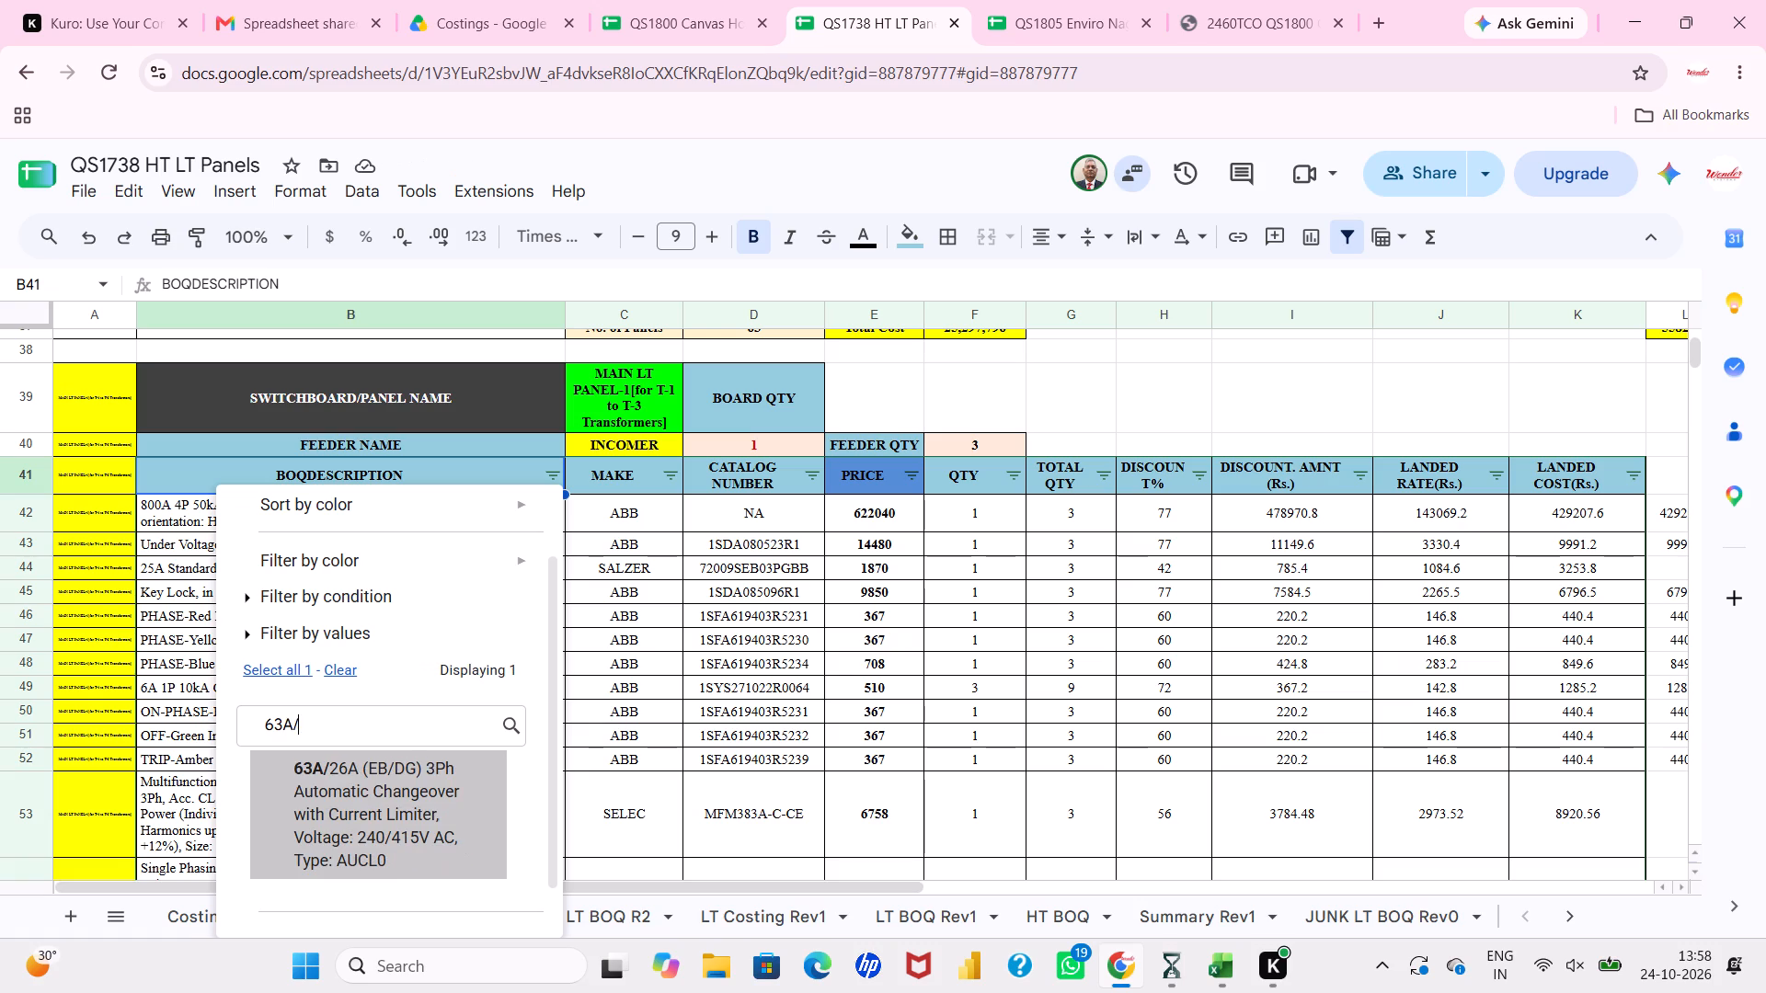
pyautogui.click(370, 793)
pyautogui.scroll(-6, 370, 793)
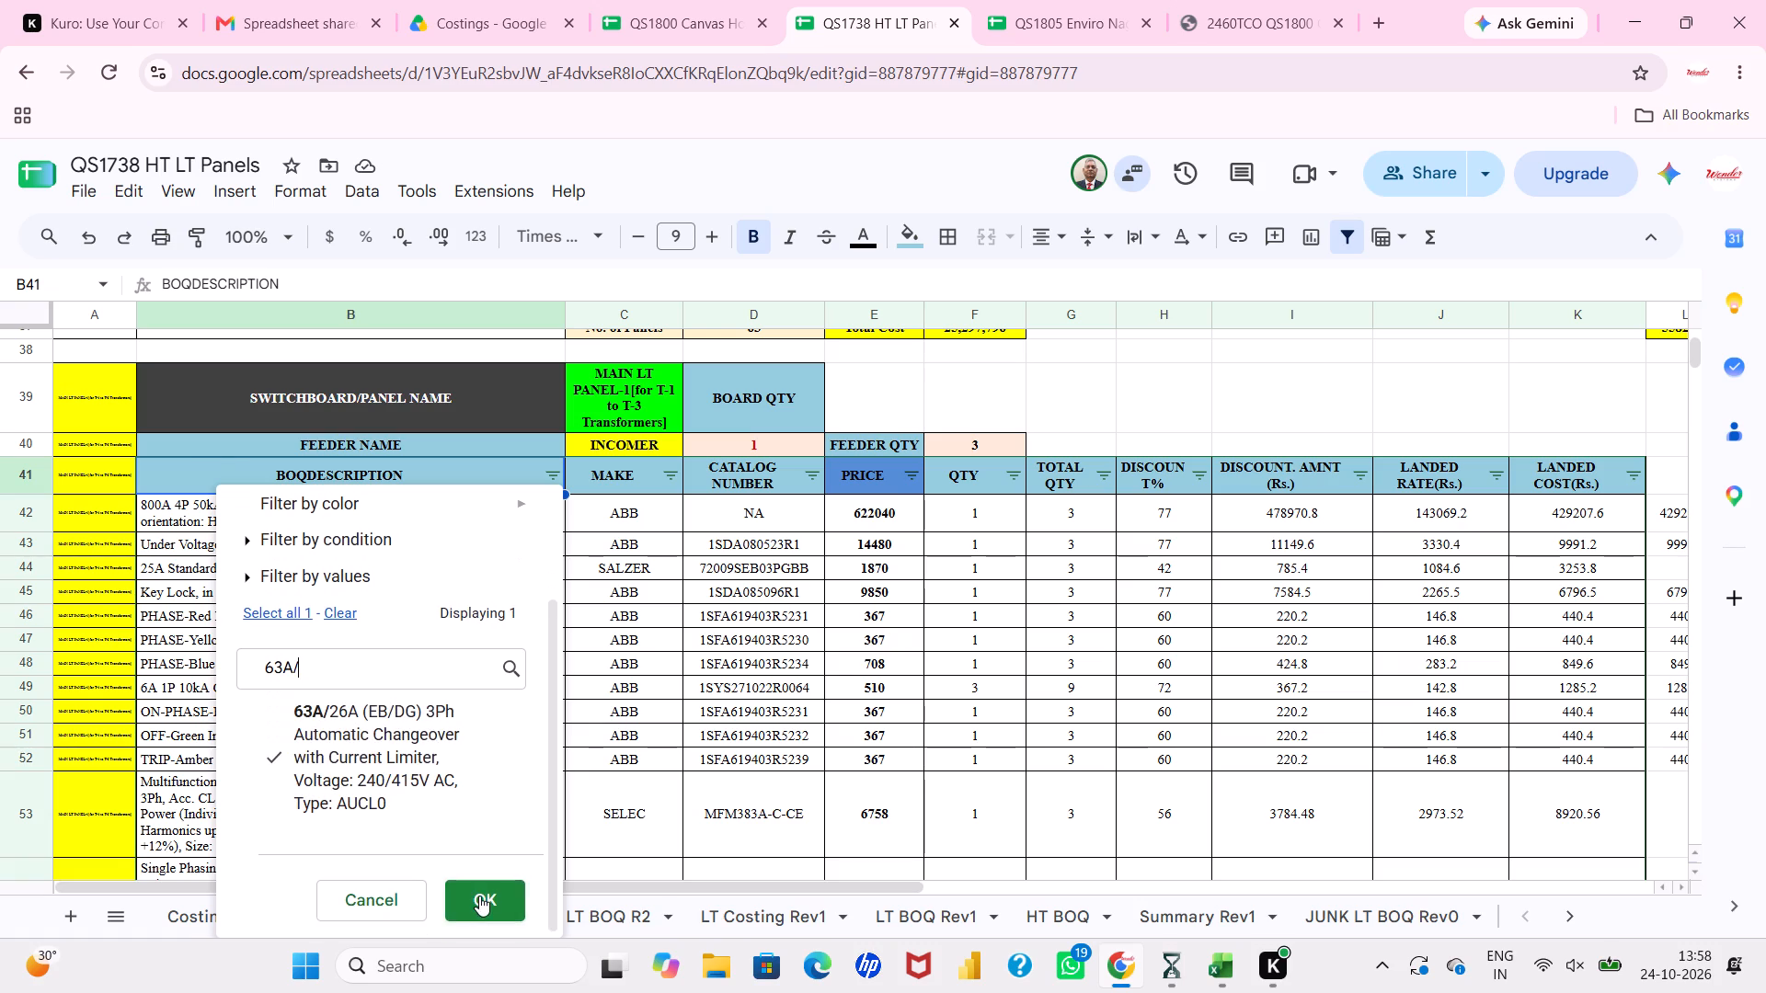
pyautogui.click(479, 896)
# Set the discount to 58% in all the filtered 63A/26A automatic changeover rows.
pyautogui.click(1164, 525)
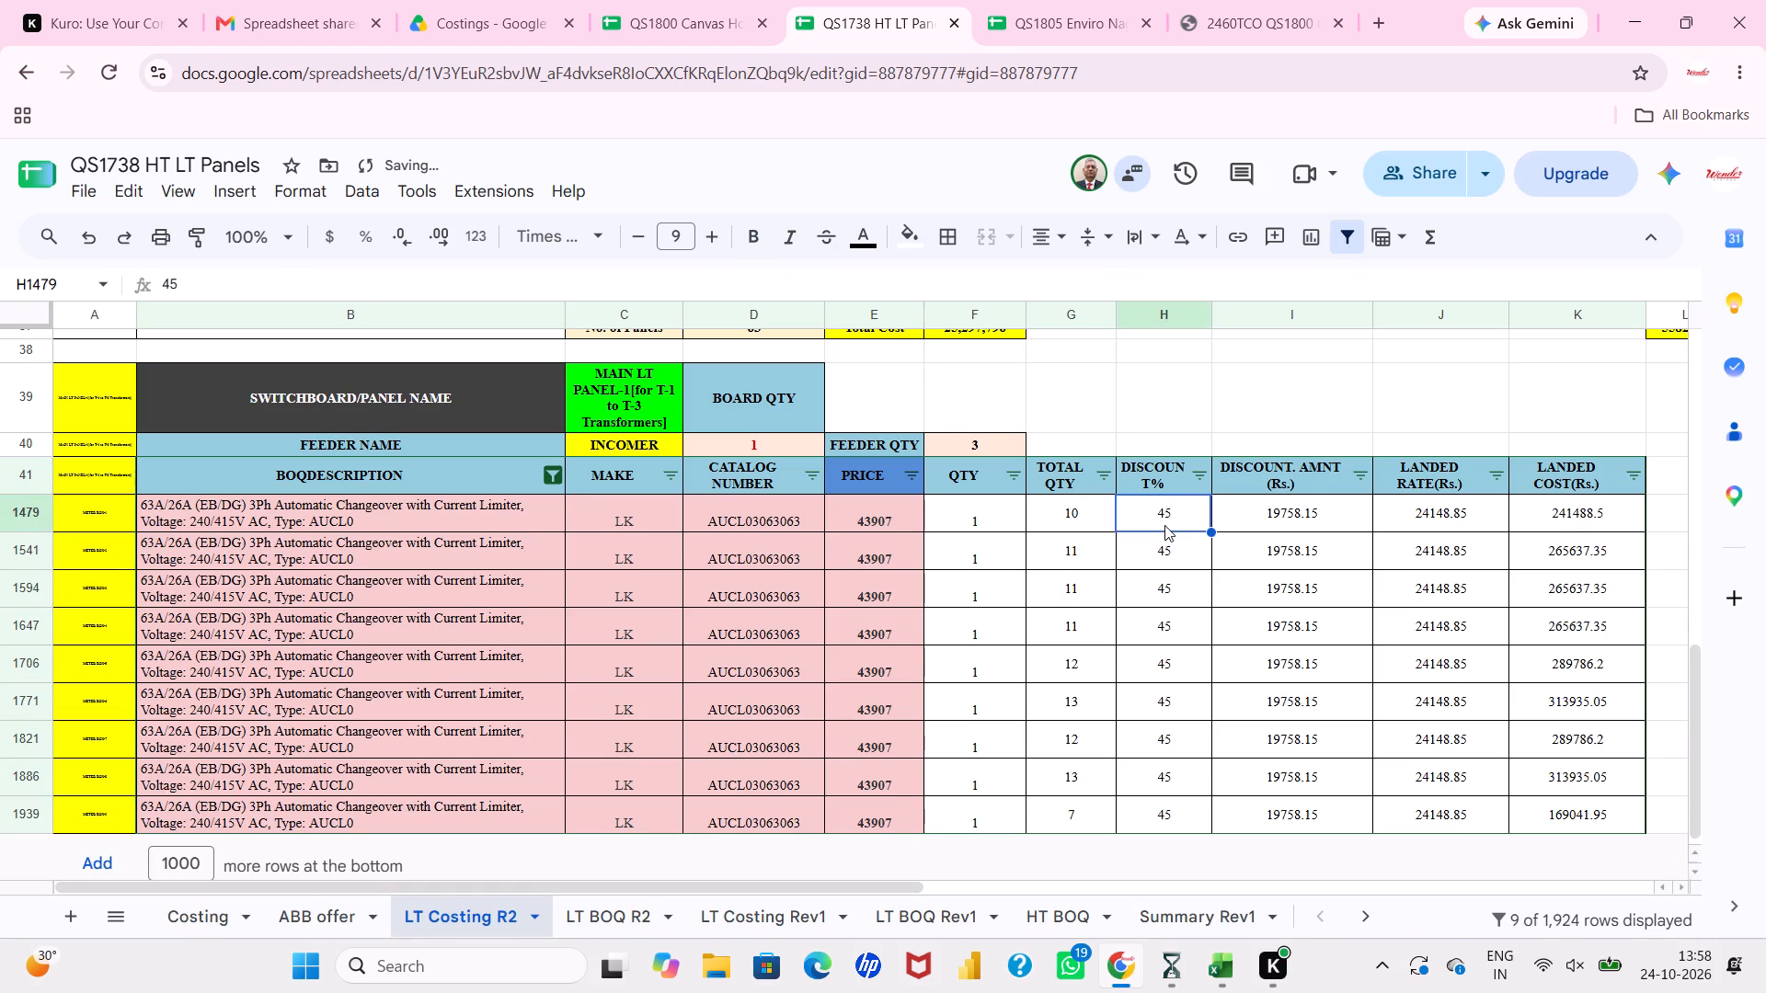
pyautogui.write('58')
pyautogui.press('Return')
pyautogui.click(1187, 524)
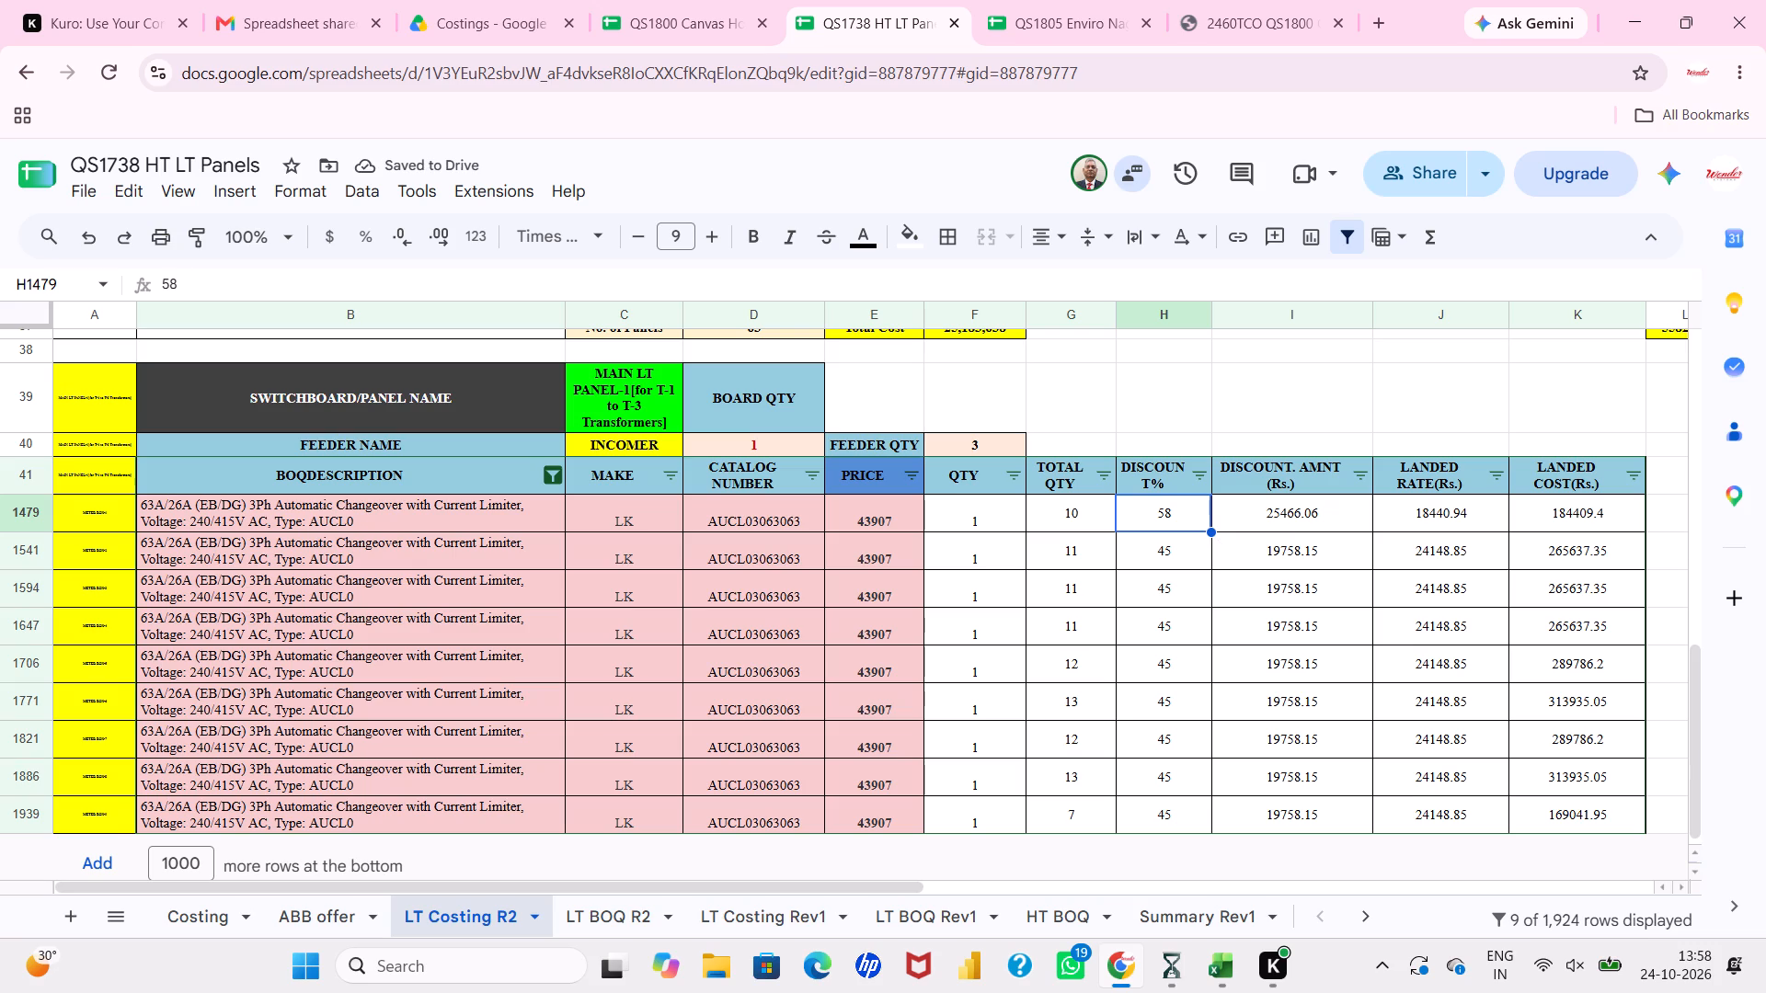
pyautogui.moveTo(1210, 533); pyautogui.dragTo(1204, 822)
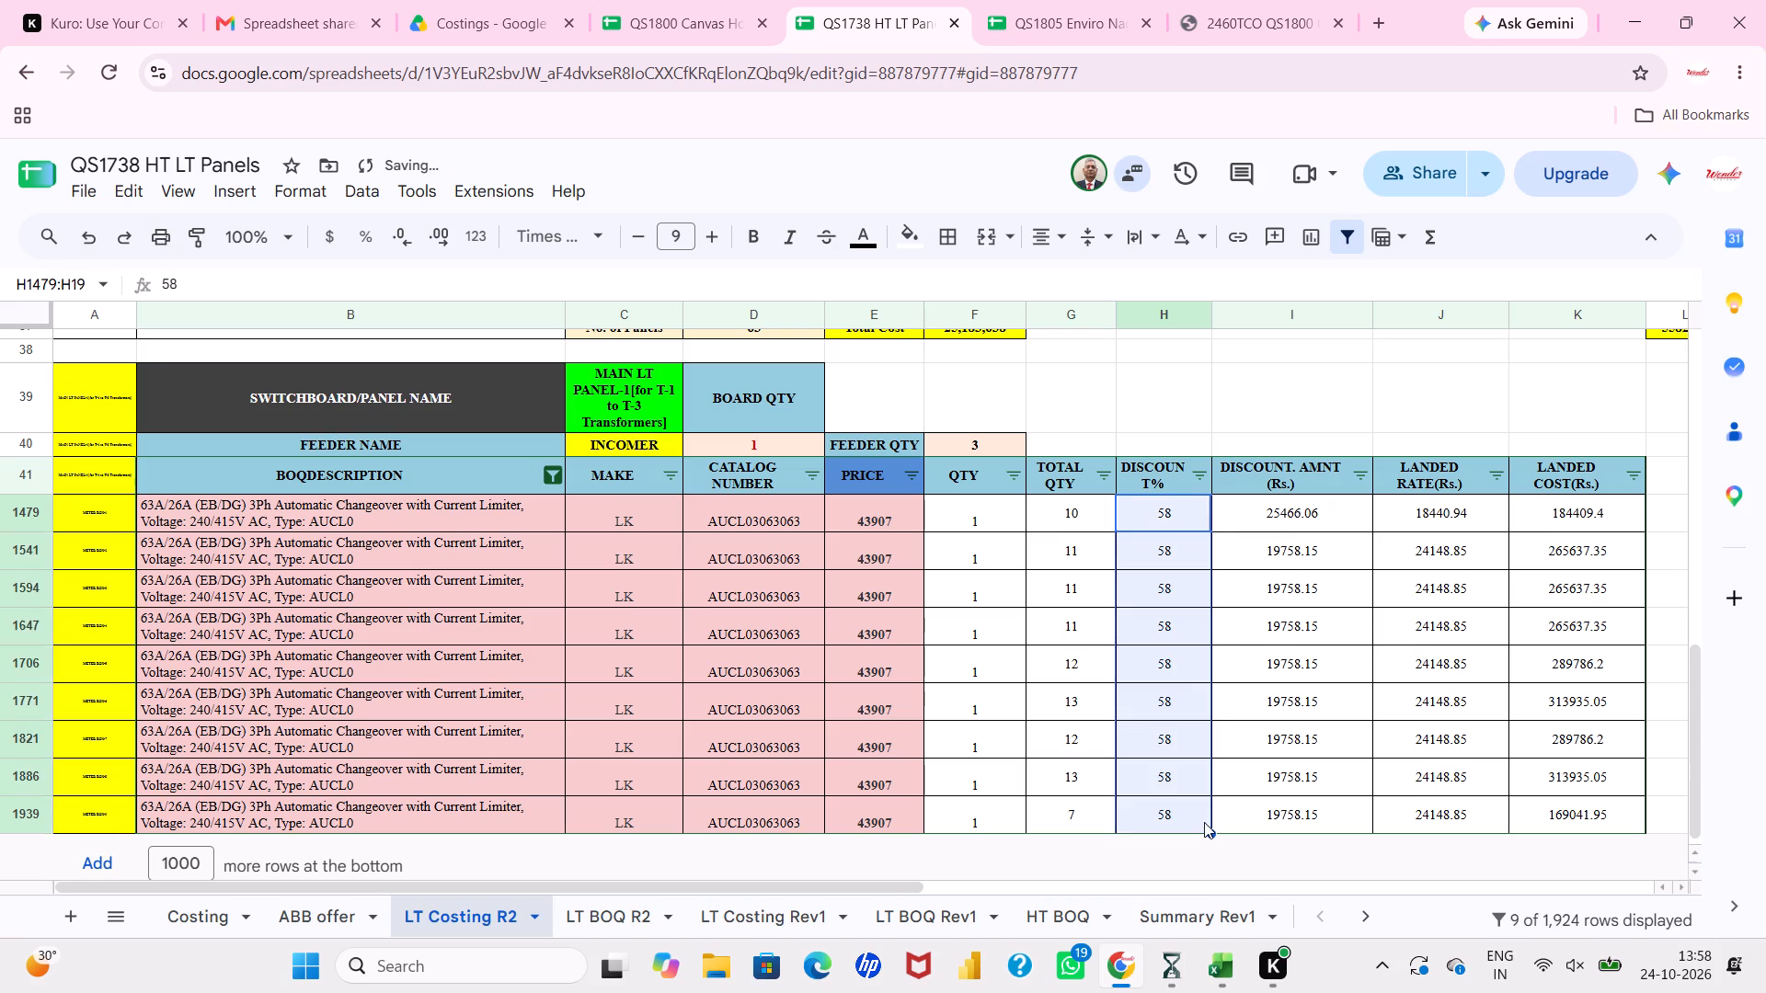
pyautogui.click(1204, 822)
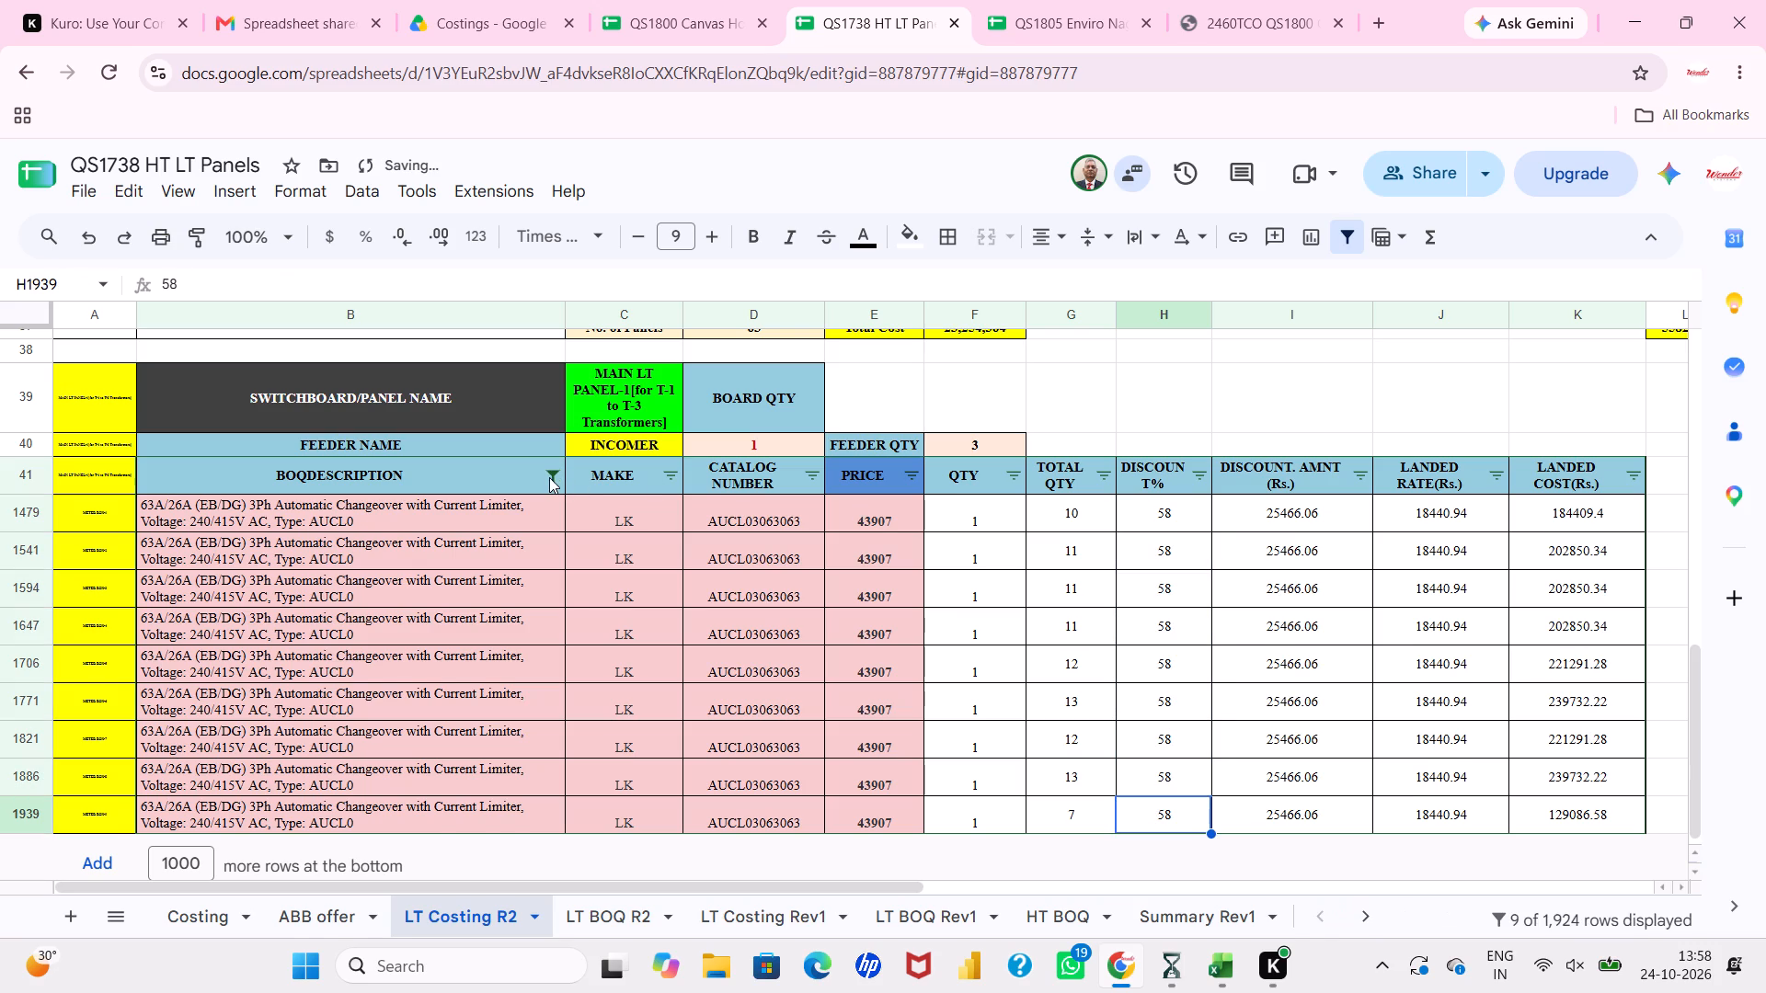
# Reselect all BOQDESCRIPTION values in the filter and check the panel cost summary above the costing sections.
pyautogui.click(549, 477)
pyautogui.click(299, 755)
pyautogui.scroll(-4, 299, 755)
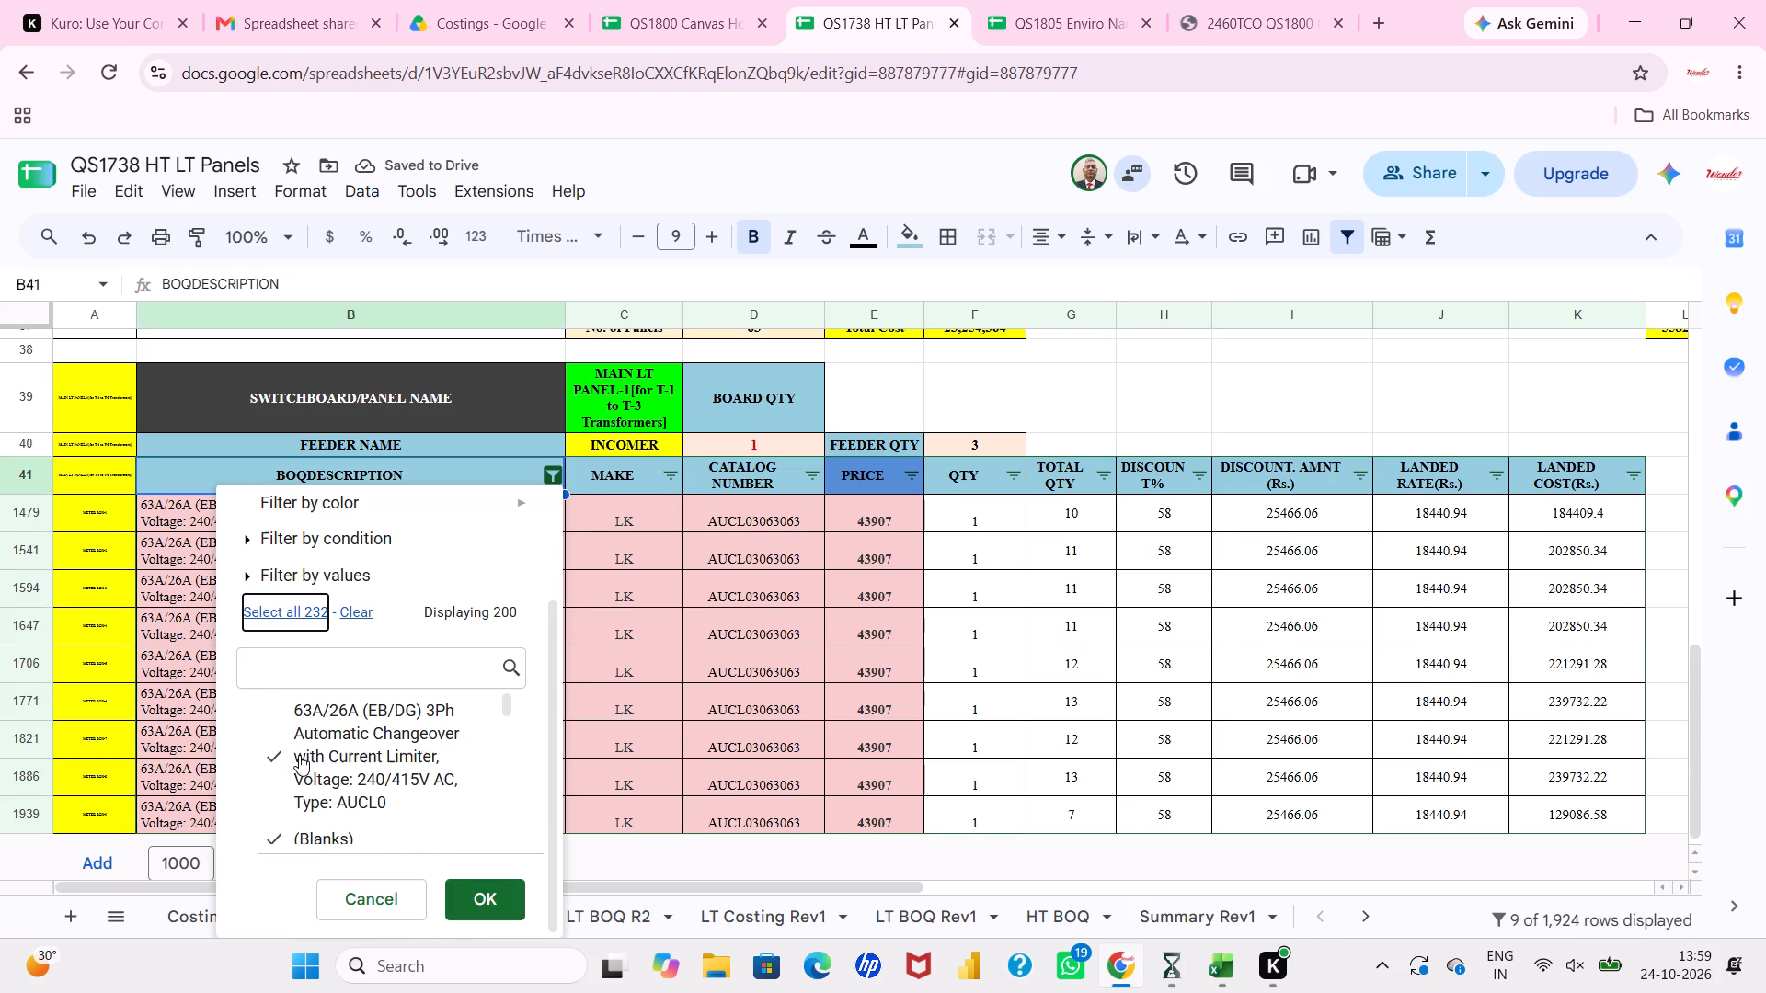
pyautogui.click(499, 913)
pyautogui.scroll(1, 1164, 549)
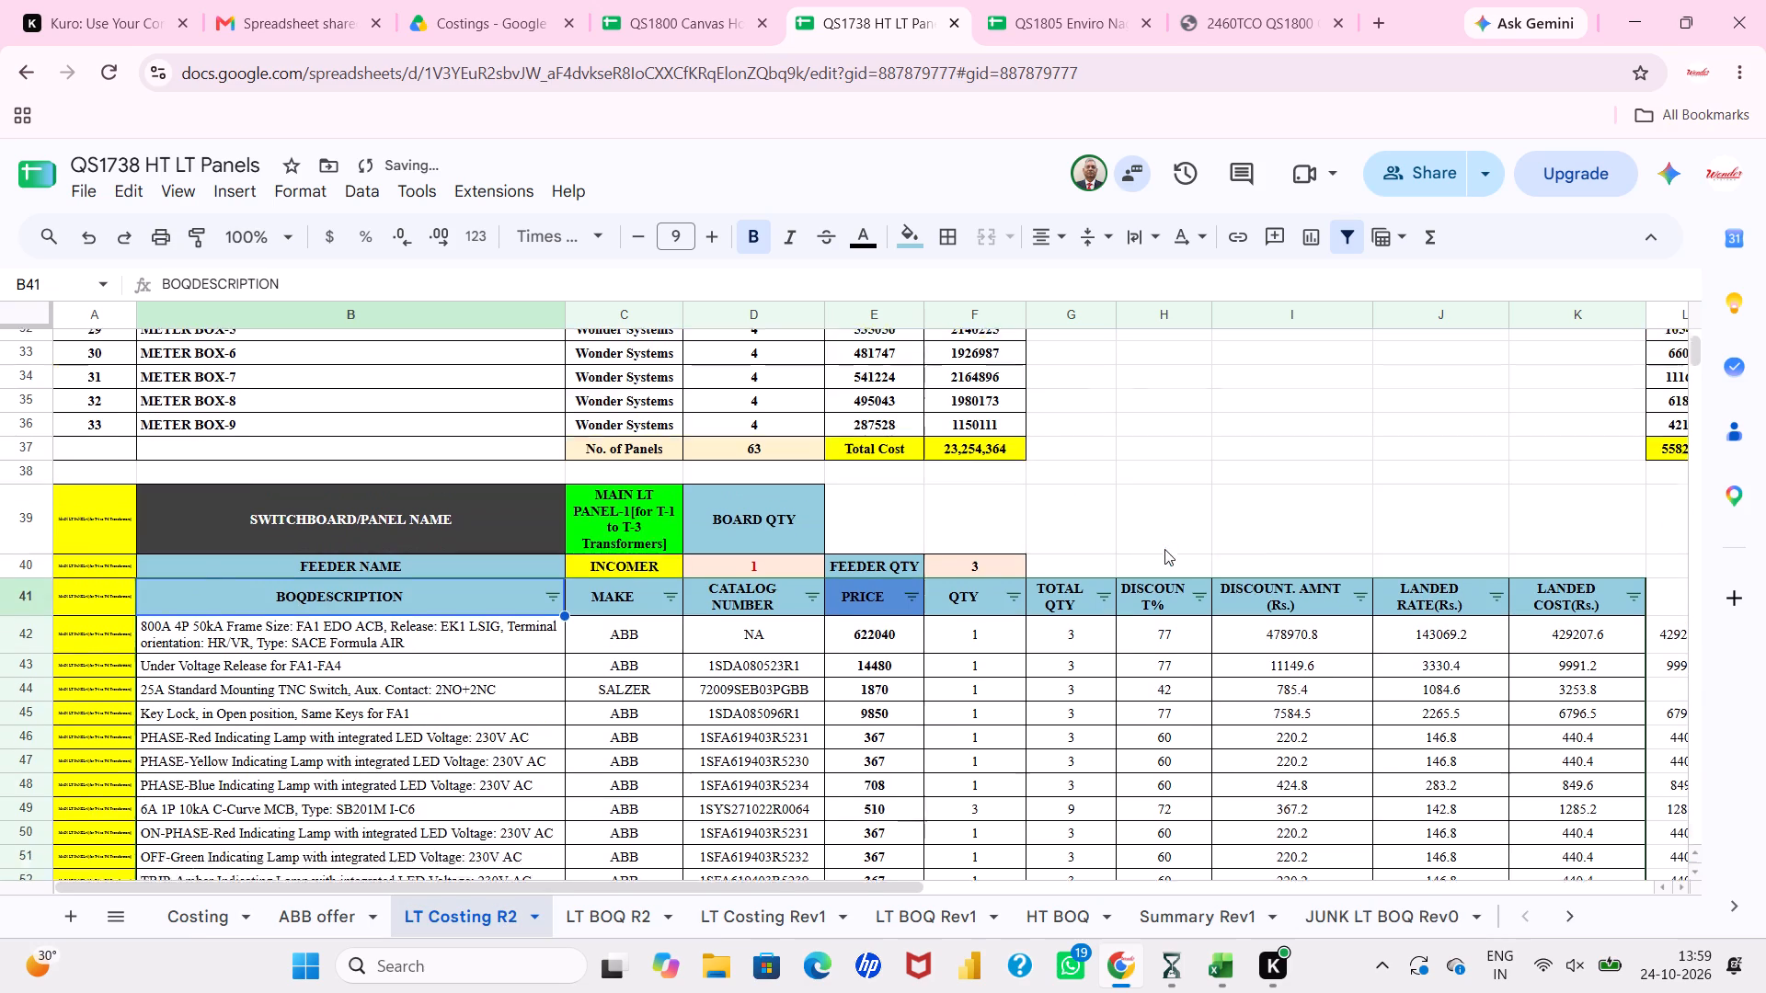
pyautogui.scroll(1, 1164, 549)
pyautogui.click(1165, 516)
pyautogui.hscroll(-2, 1165, 516)
pyautogui.scroll(-1, 1165, 516)
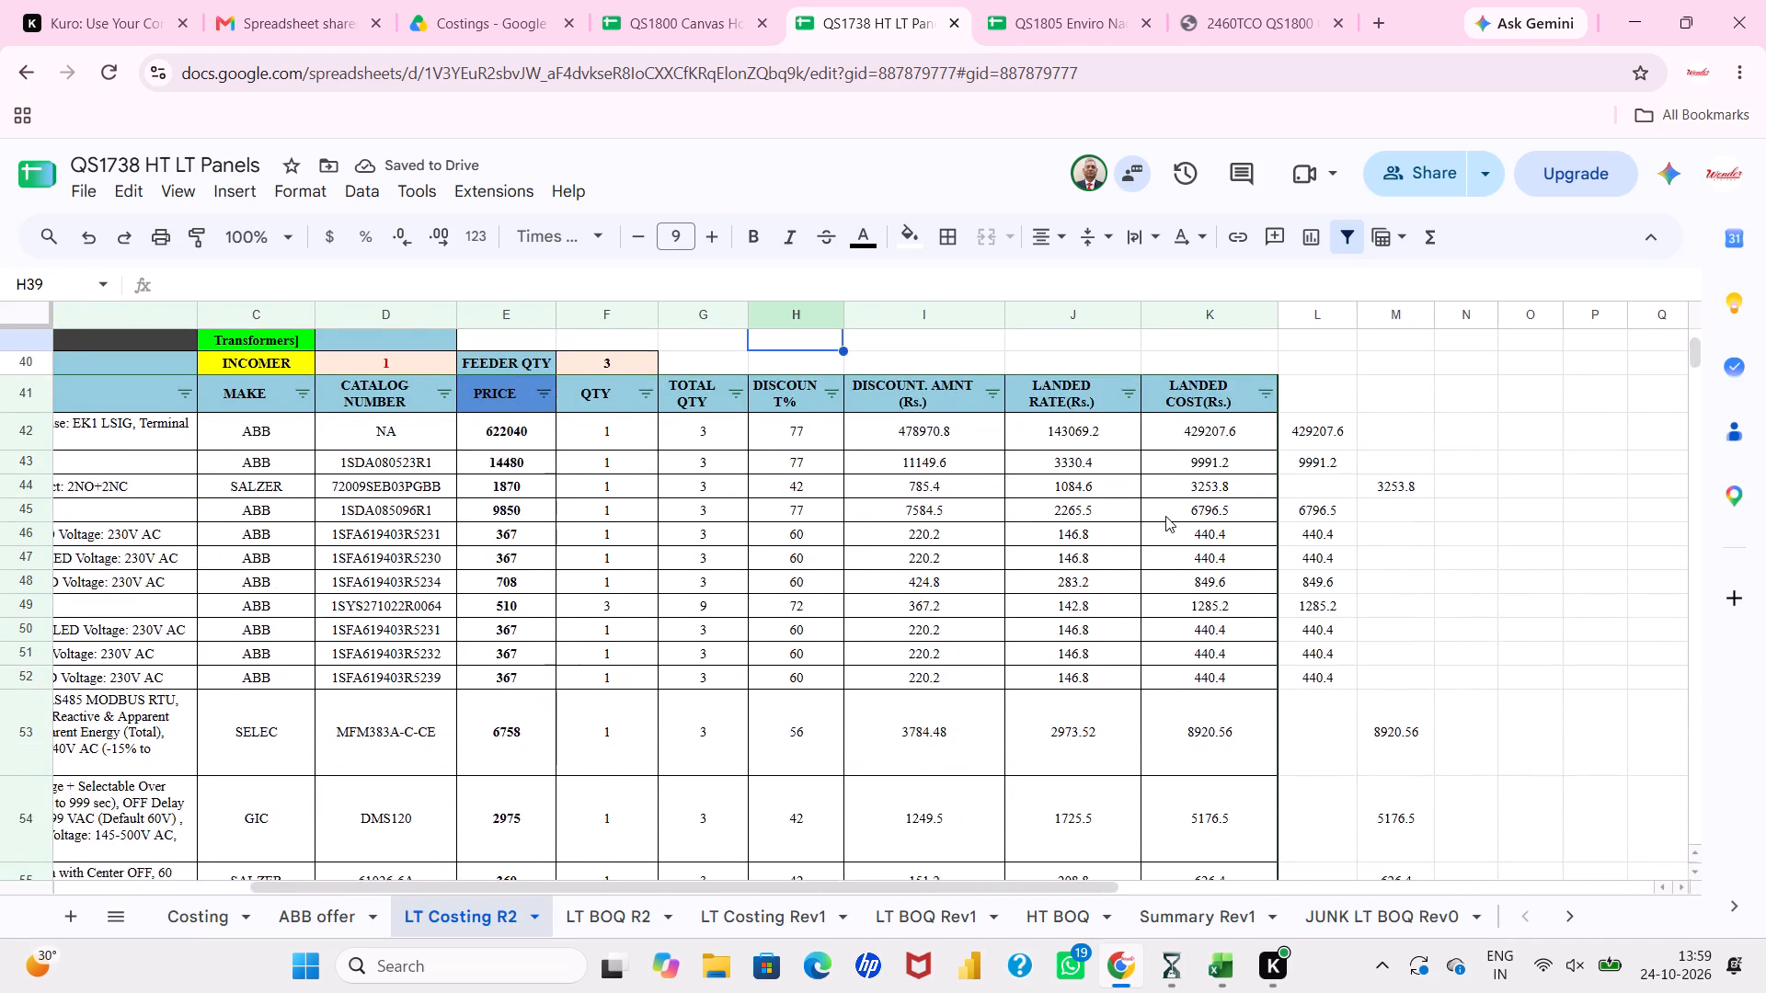
pyautogui.hscroll(4, 1165, 516)
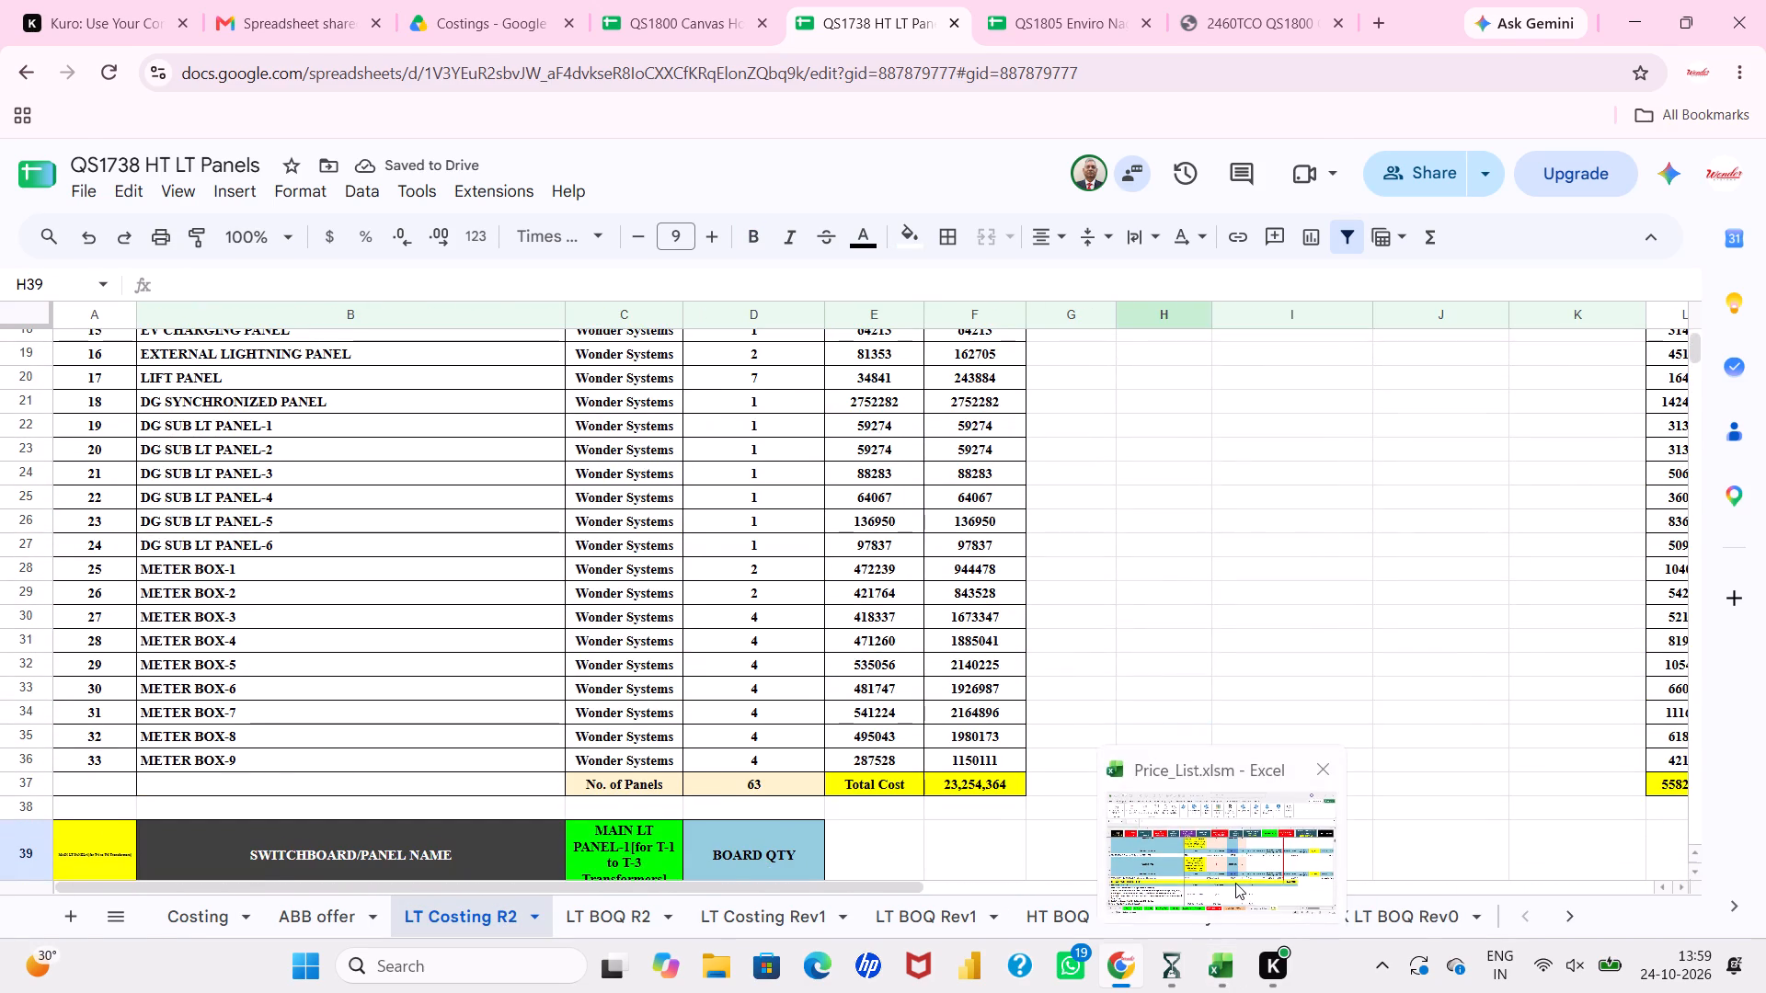
# Switch to the Price_List.xlsm workbook in Excel and look through the MCC PANEL feeders on the BOM sheet.
pyautogui.click(1235, 883)
pyautogui.scroll(3, 899, 562)
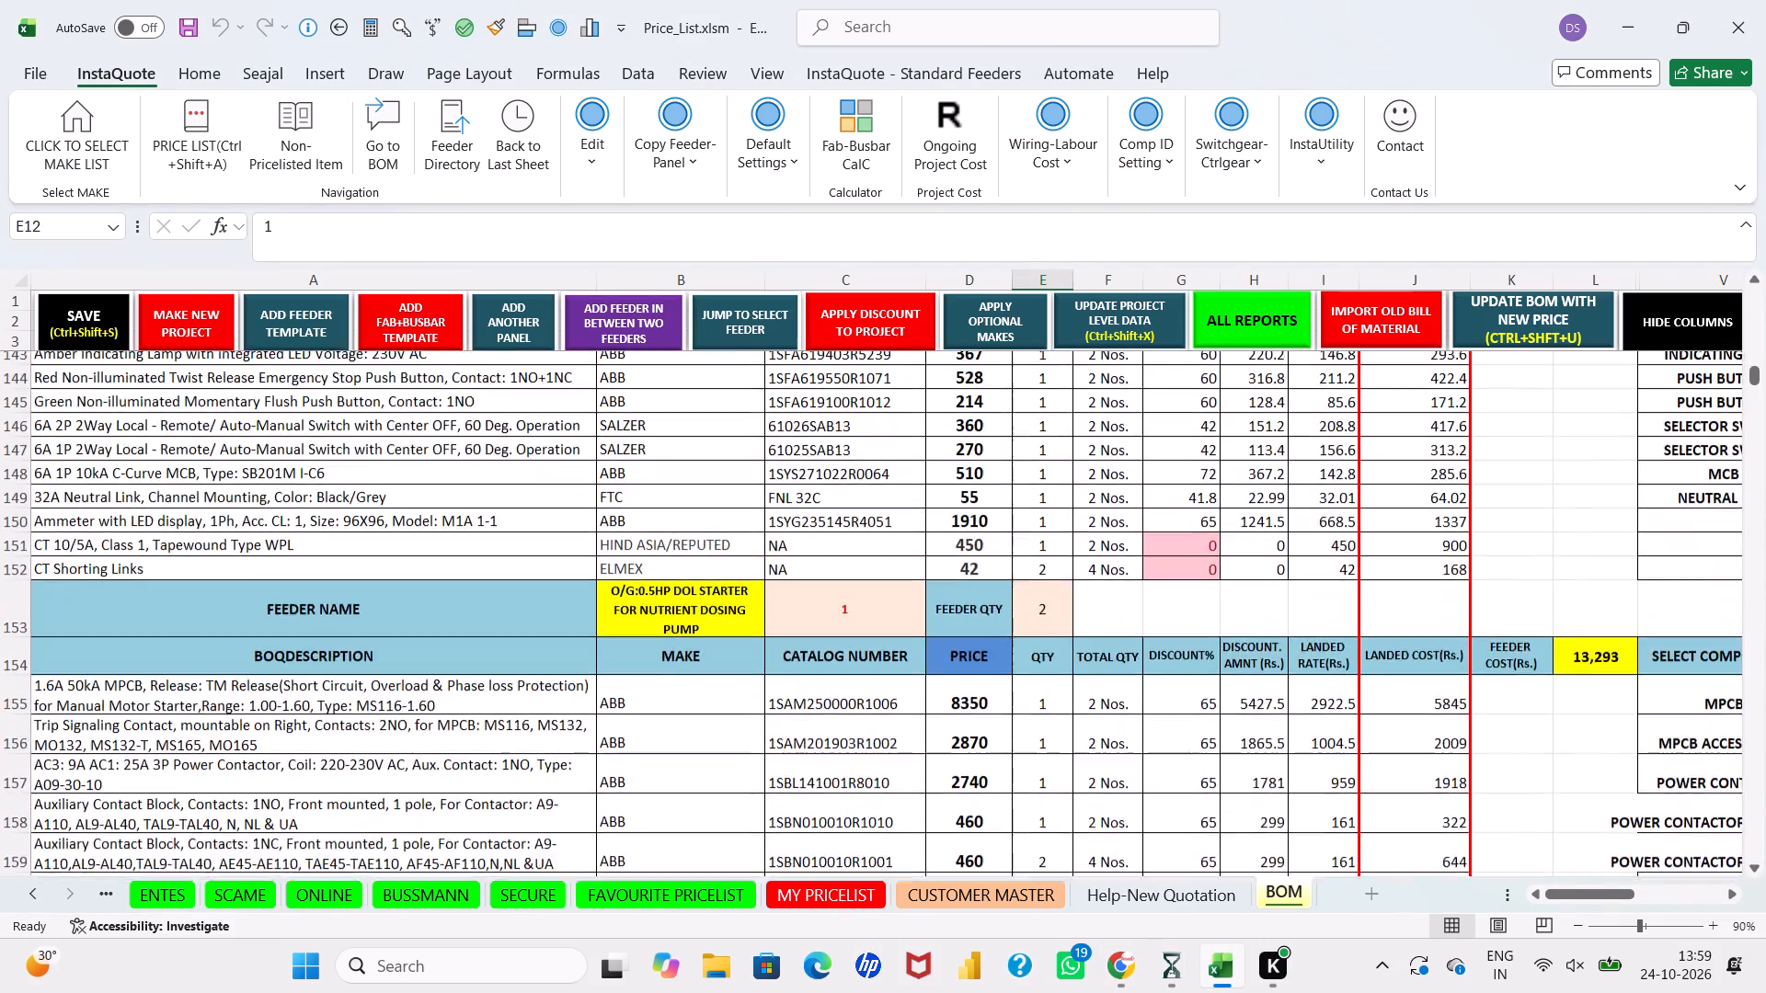
pyautogui.scroll(5, 899, 562)
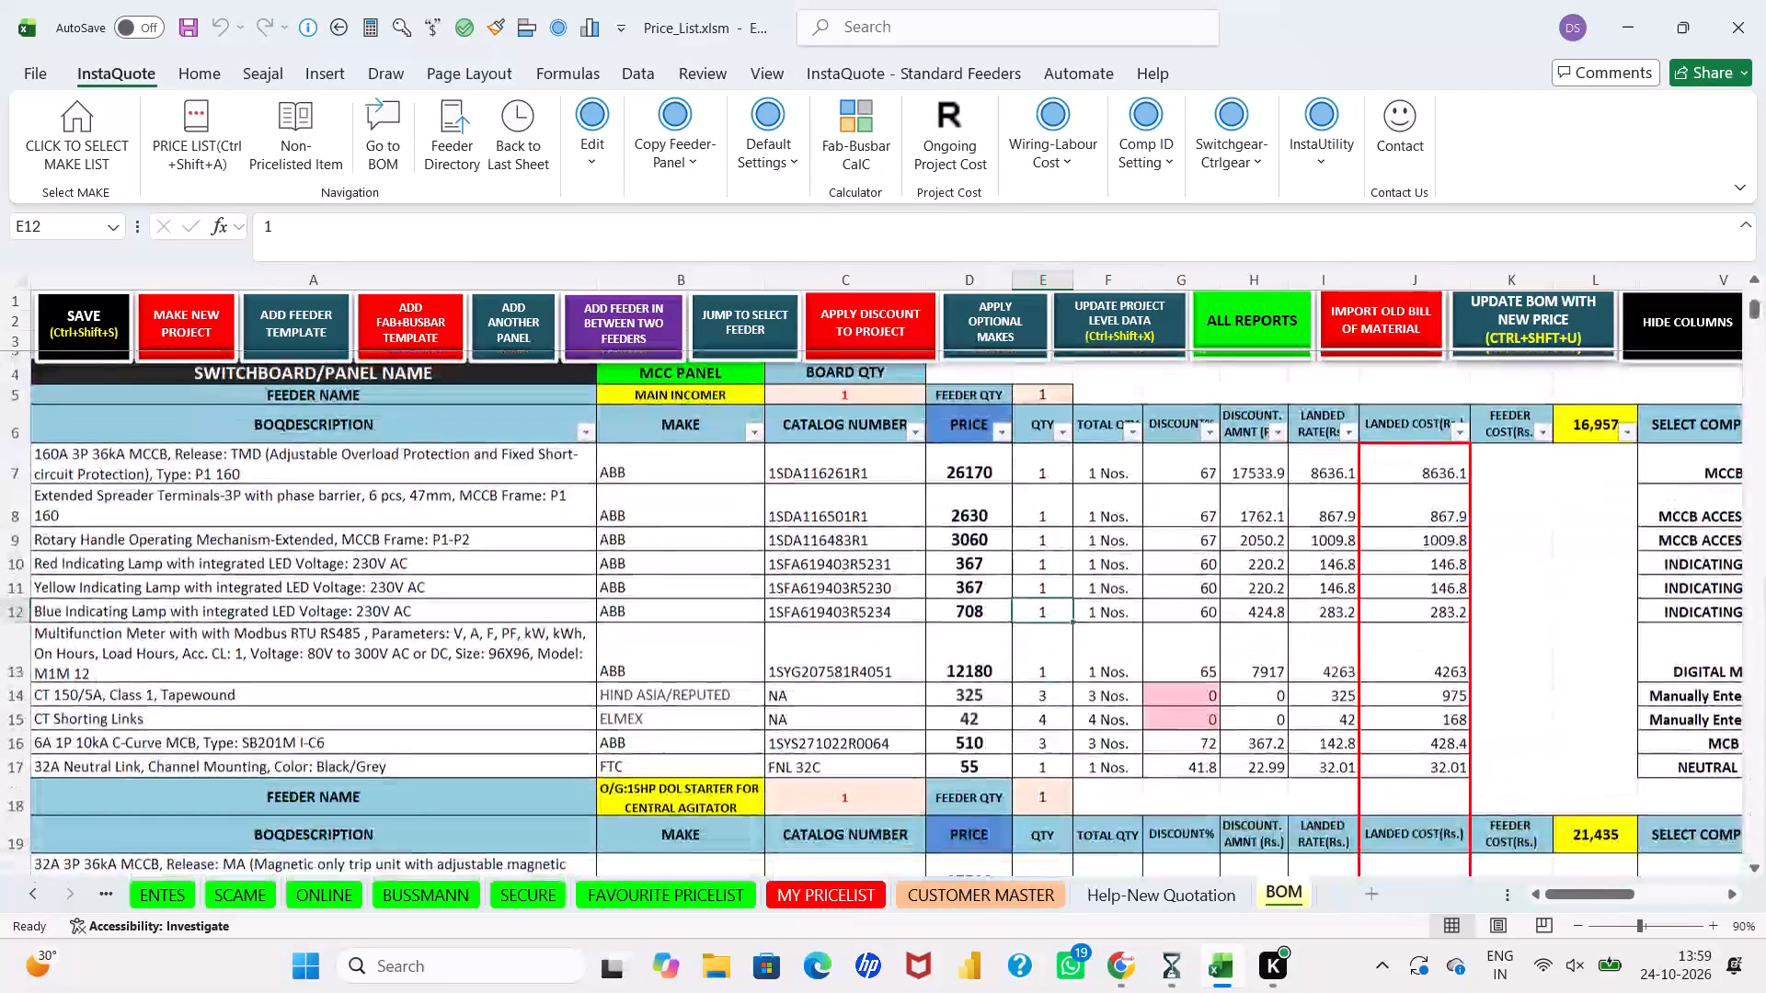
pyautogui.scroll(-1, 899, 562)
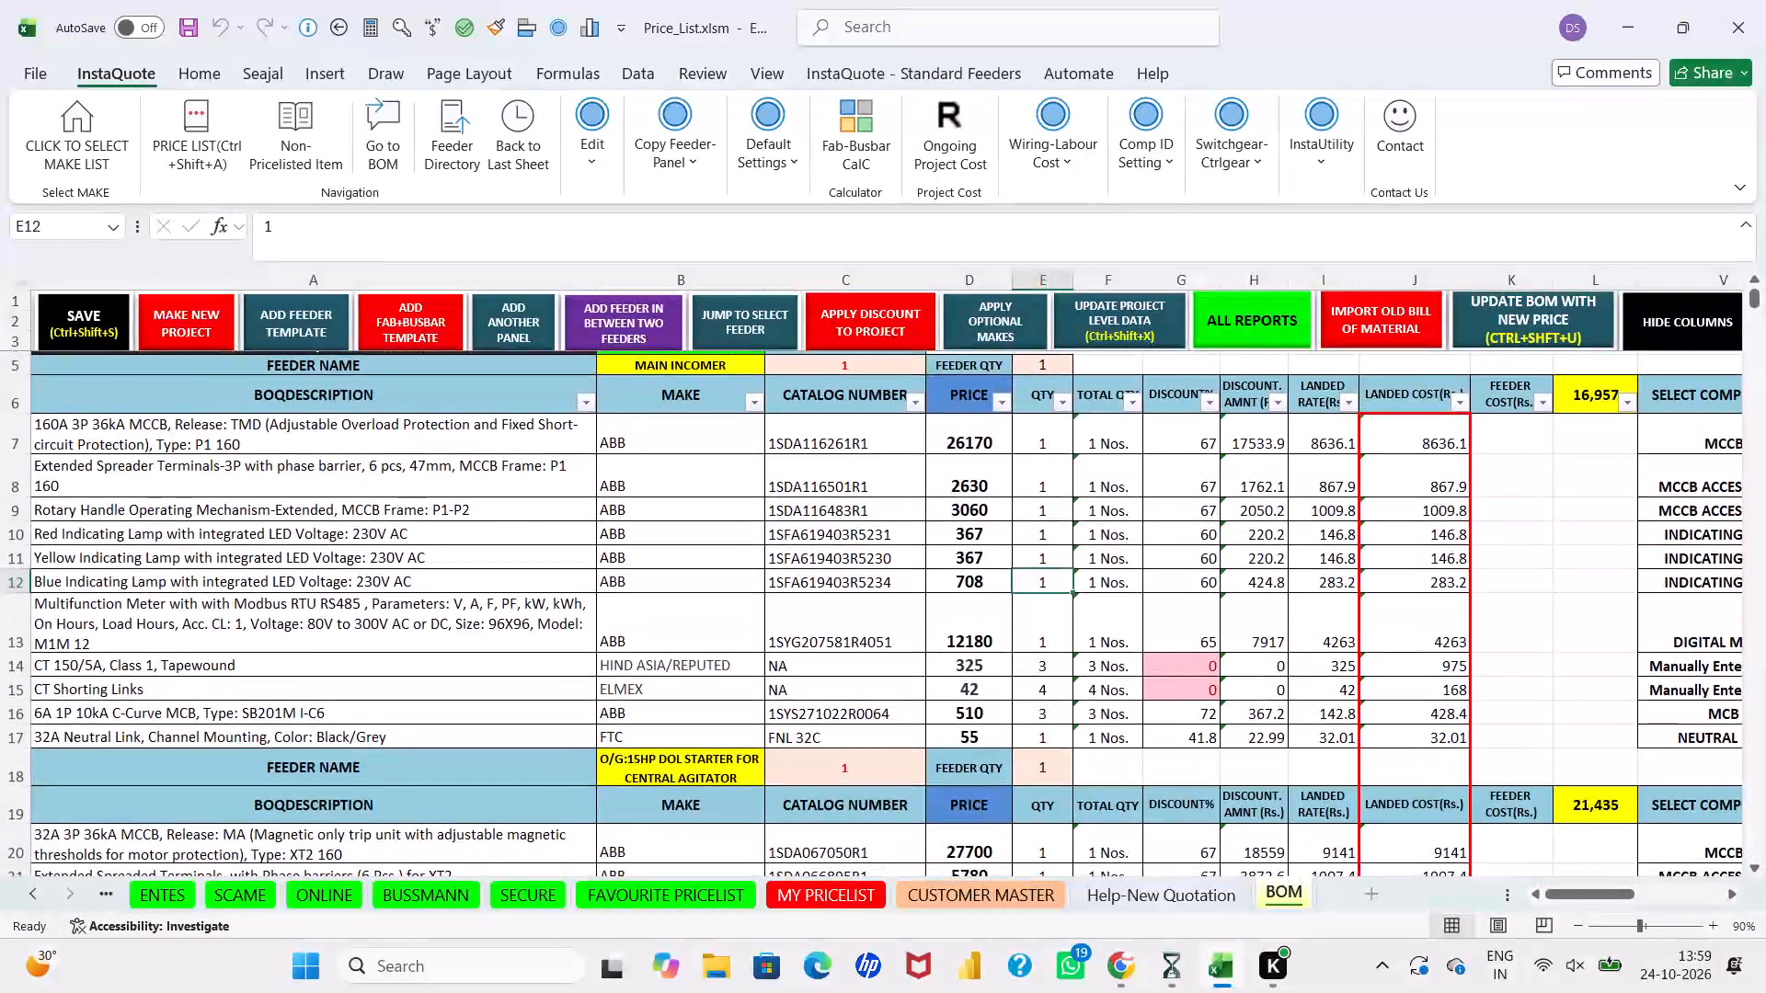
pyautogui.scroll(-1, 899, 562)
pyautogui.scroll(-1, 985, 684)
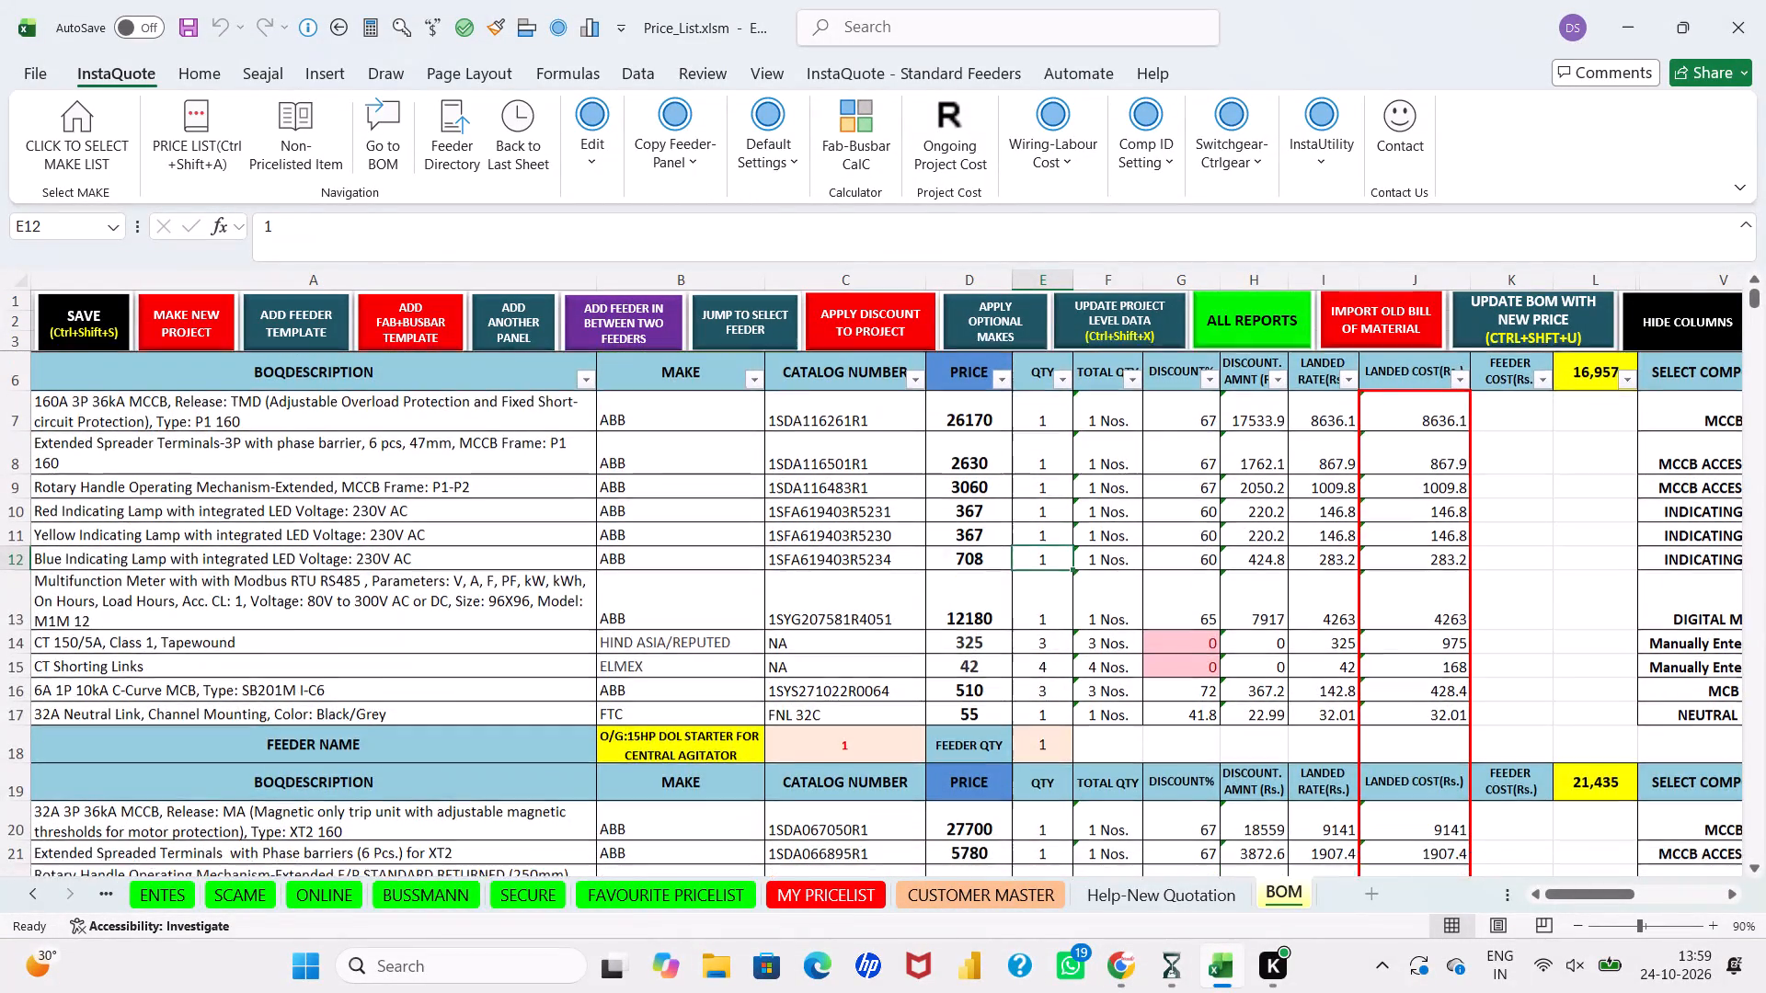
pyautogui.scroll(-4, 985, 684)
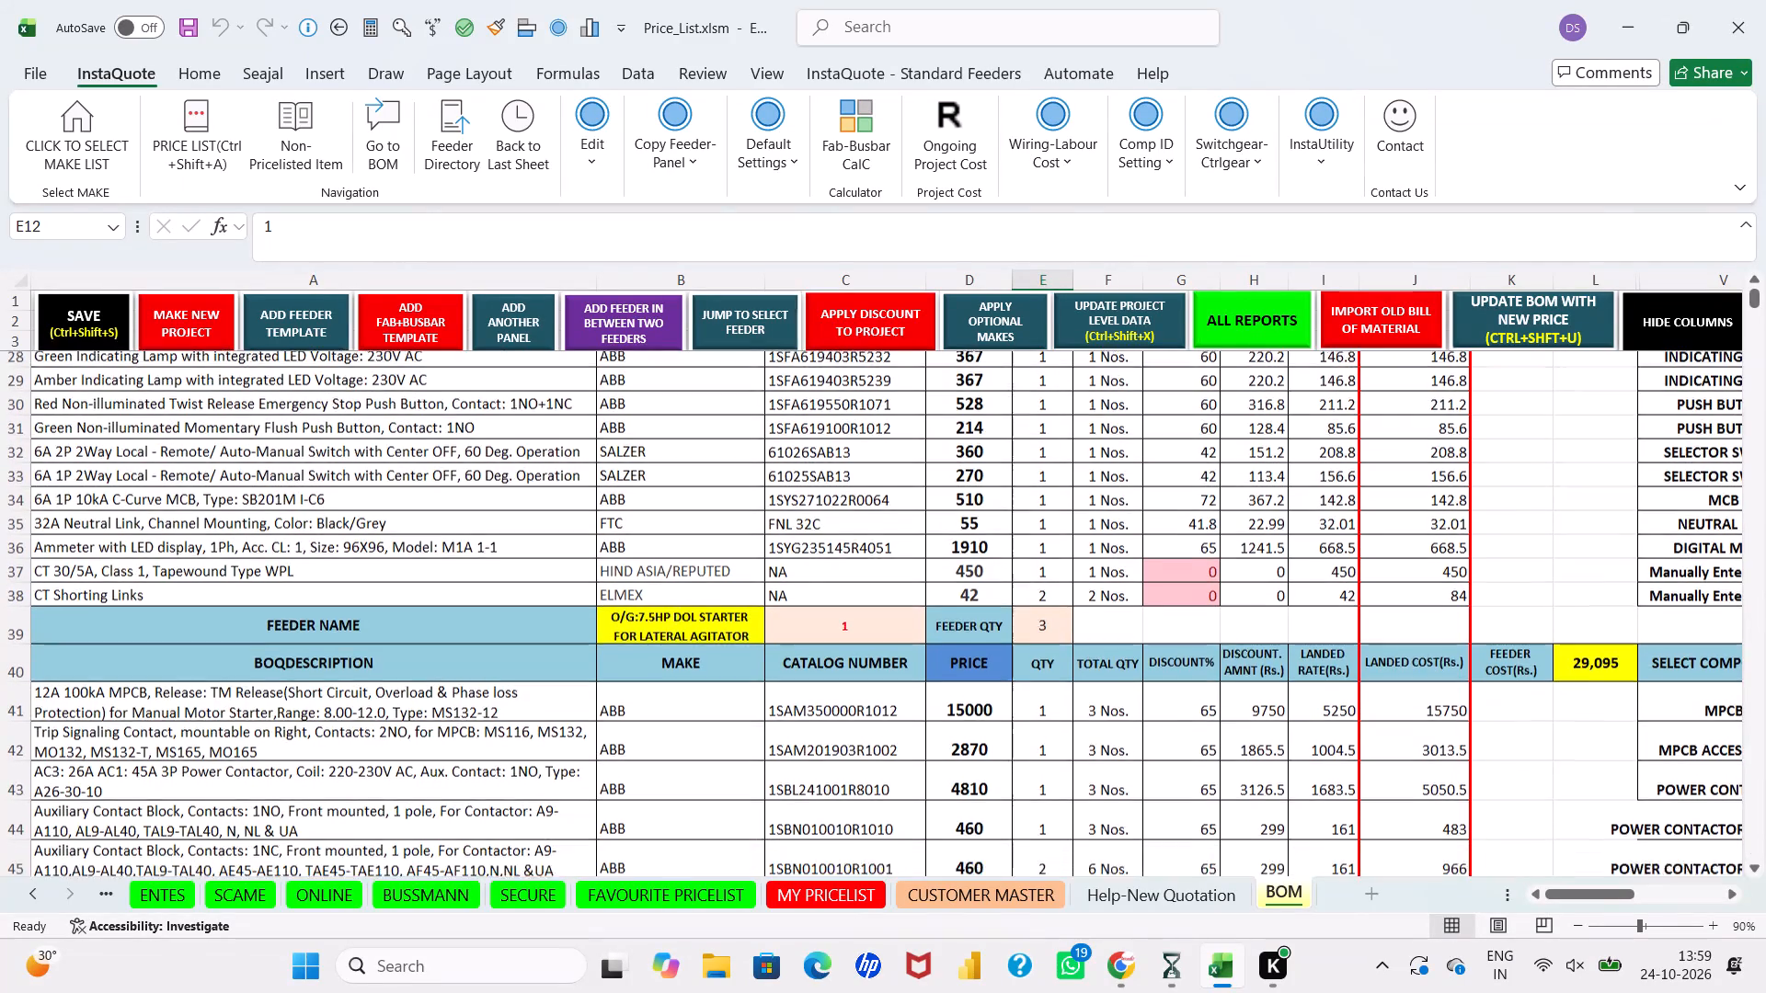
pyautogui.scroll(-1, 985, 684)
pyautogui.scroll(1, 985, 684)
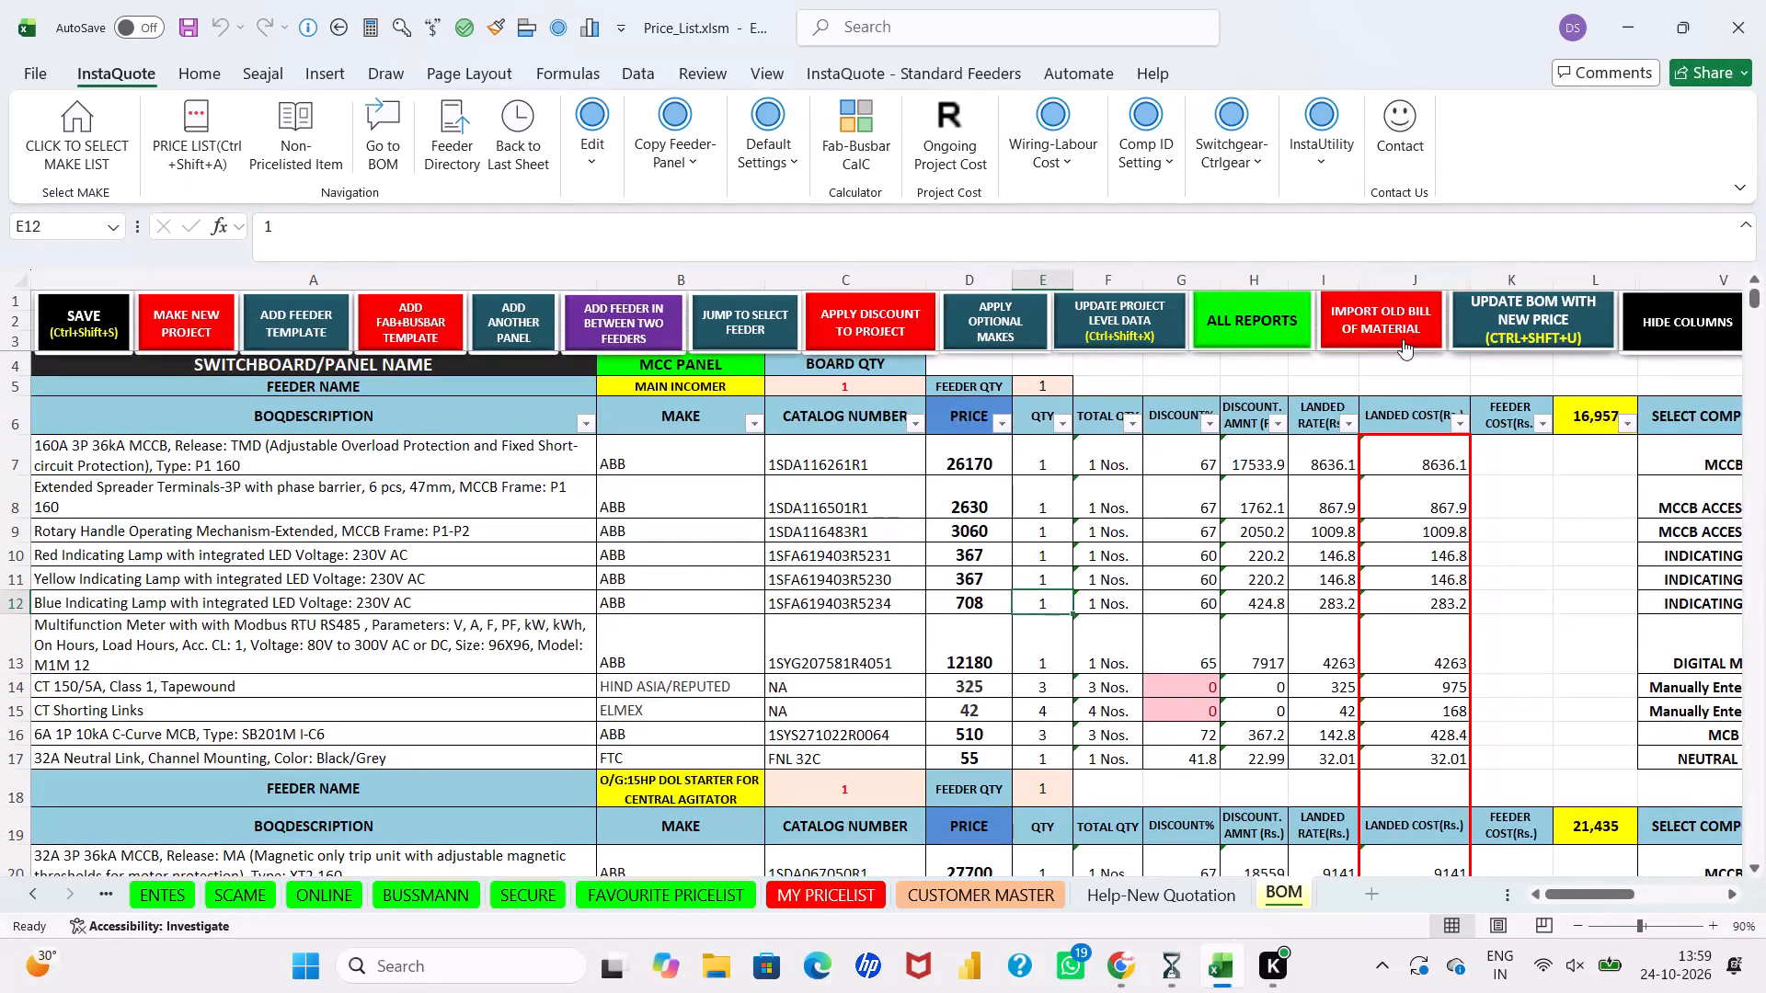
# Import the old bill of material QS1738R2.xlsx from the Costings folder into the BOM sheet.
pyautogui.click(1403, 339)
pyautogui.click(982, 569)
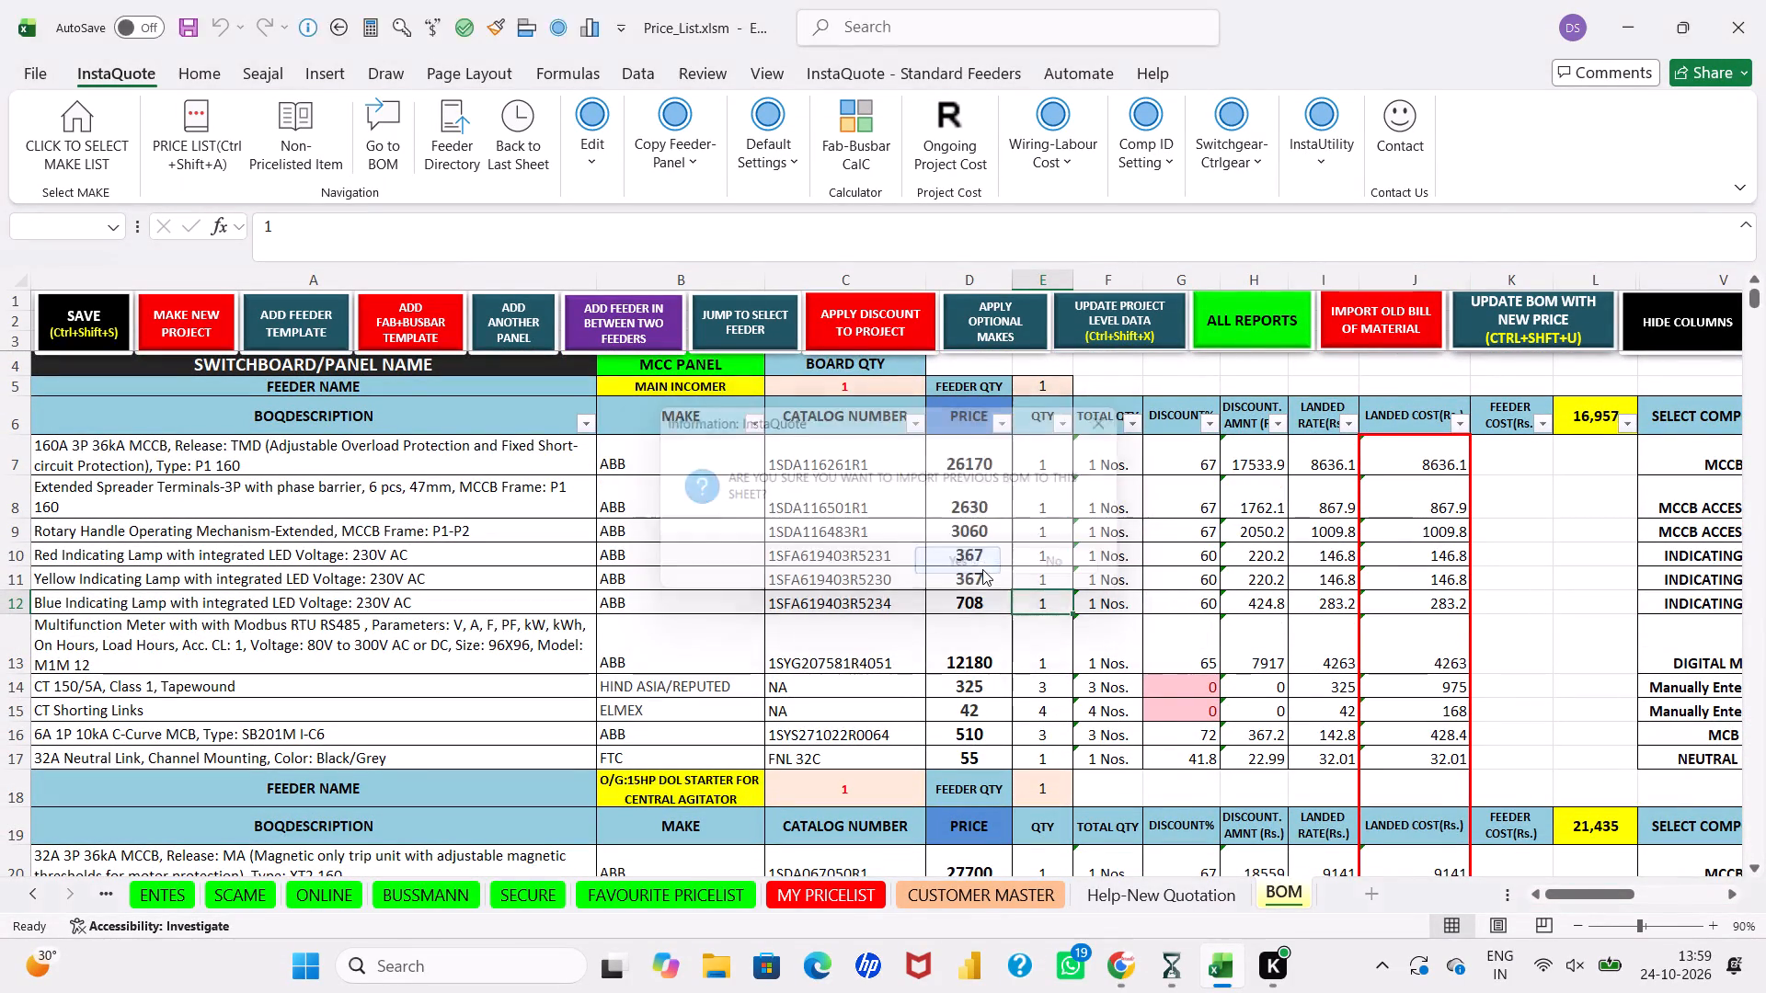
pyautogui.click(974, 635)
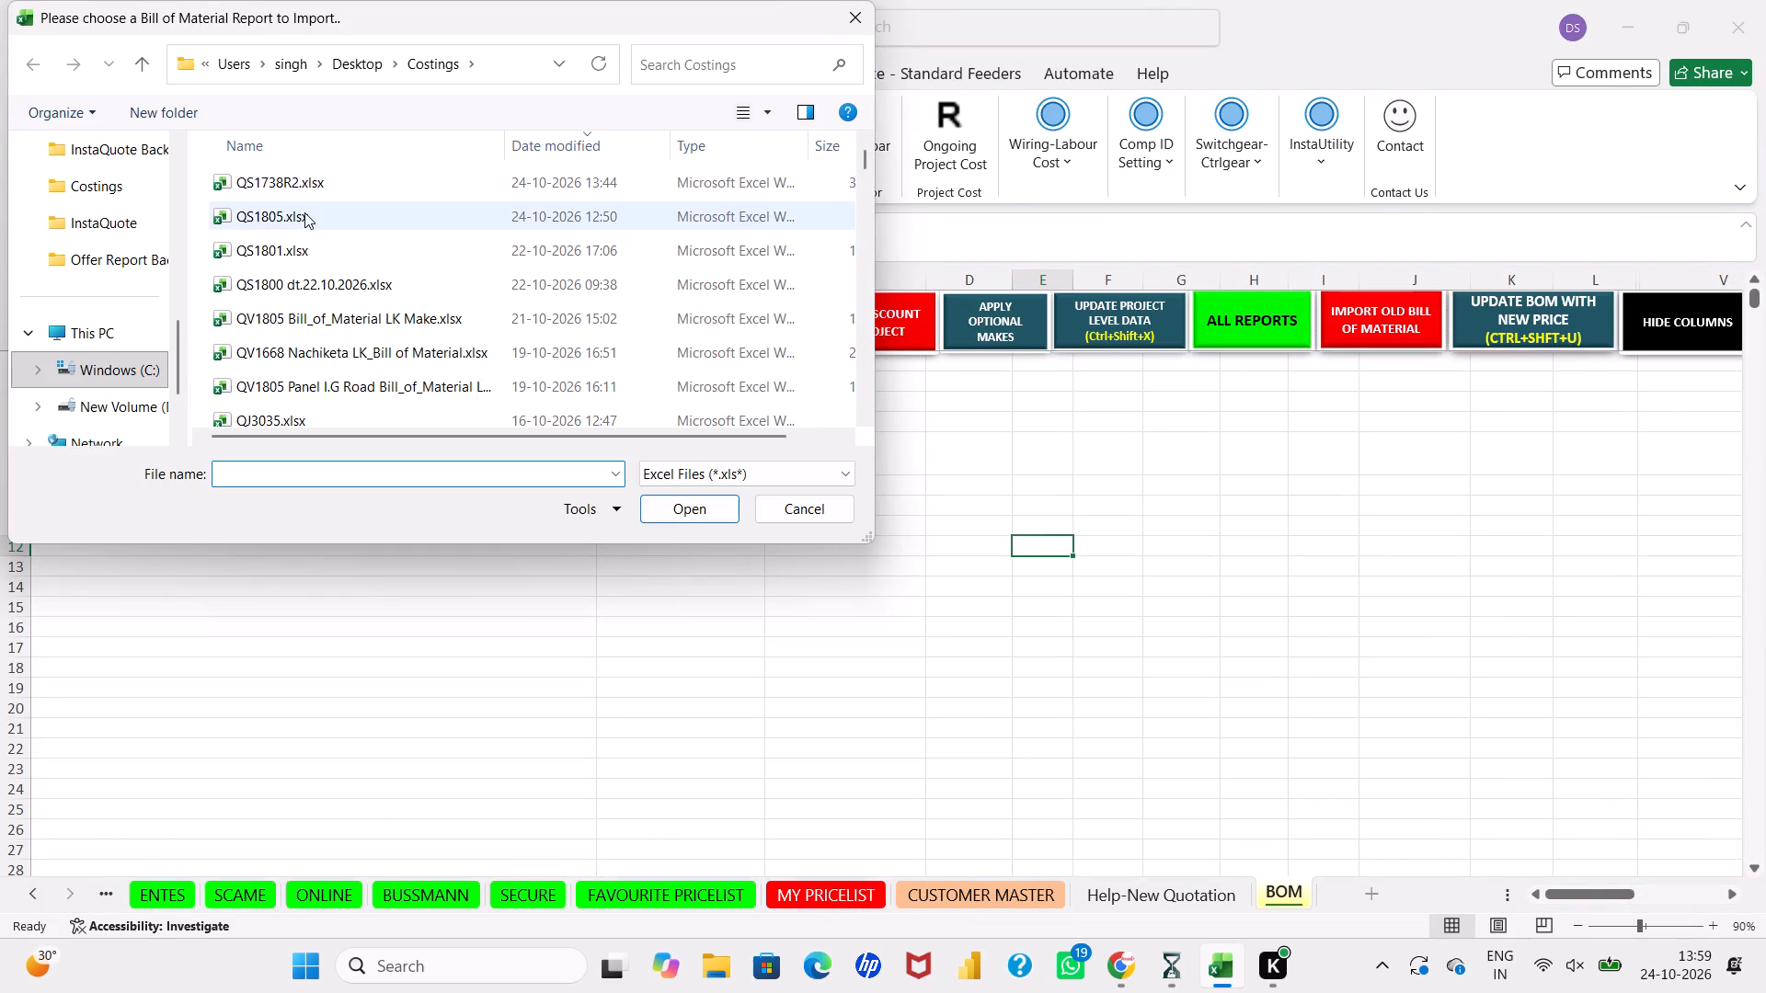
pyautogui.click(322, 182)
pyautogui.click(659, 516)
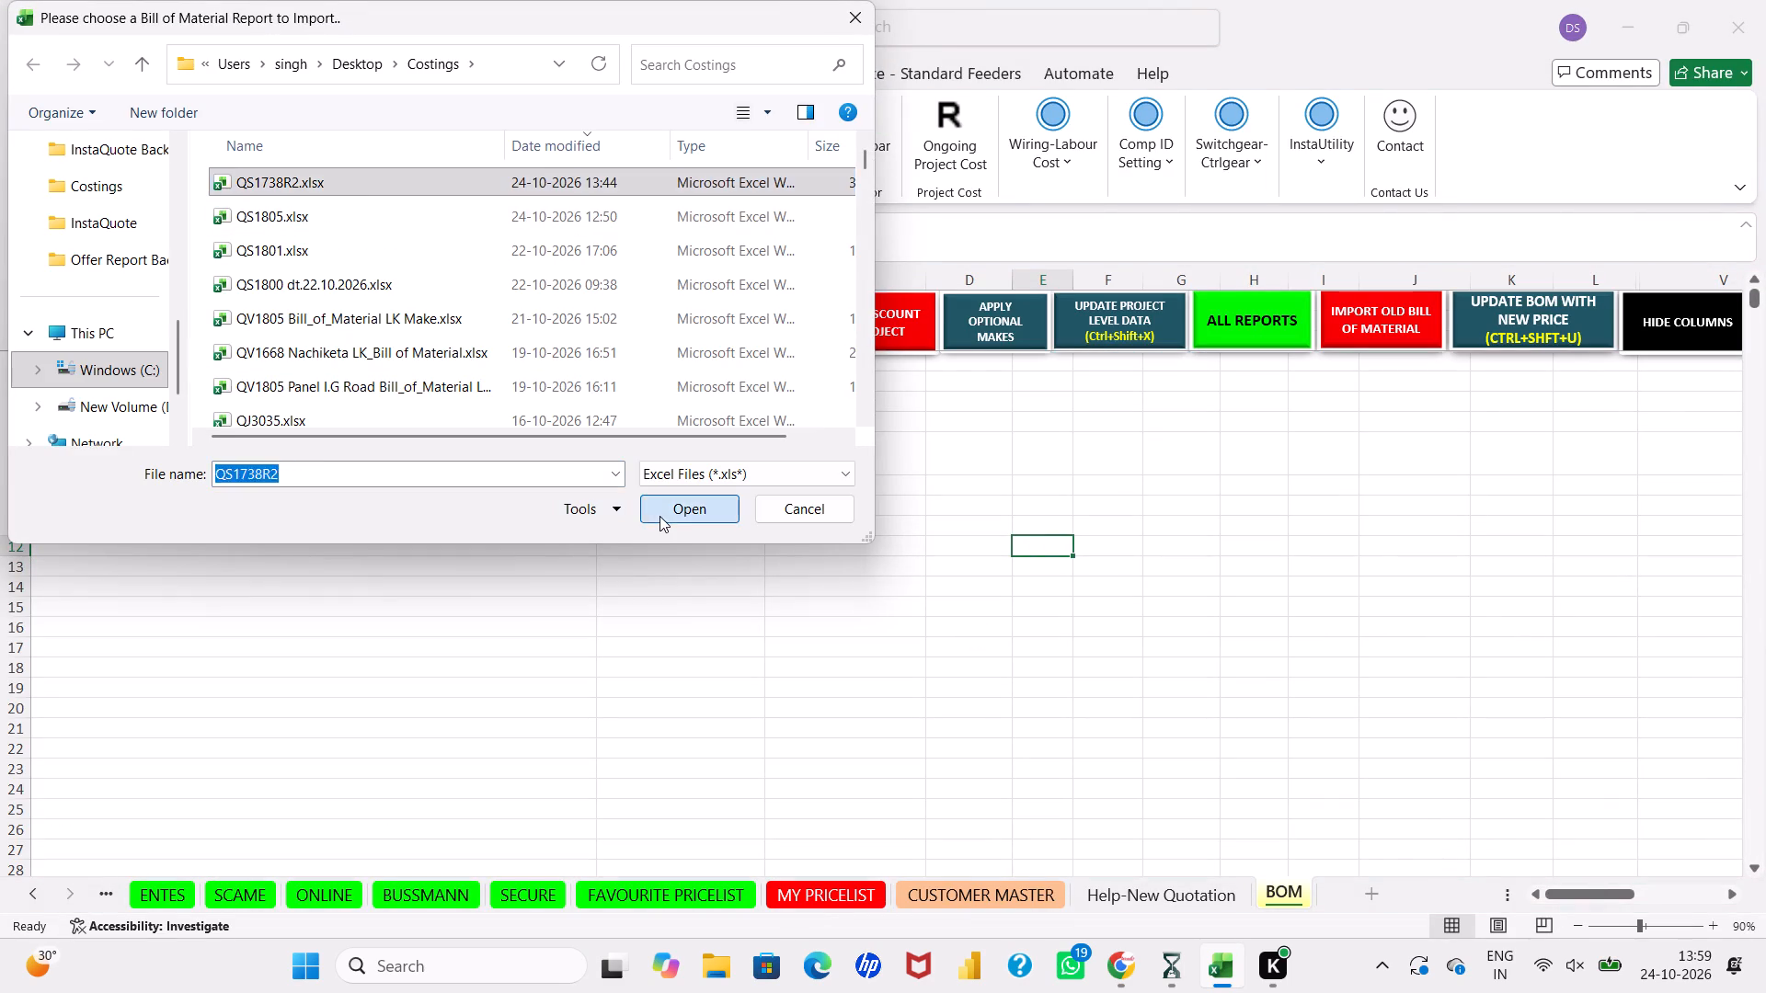
# Switch to File Explorer and delete QS1805.xlsx from the Costings folder.
pyautogui.click(717, 979)
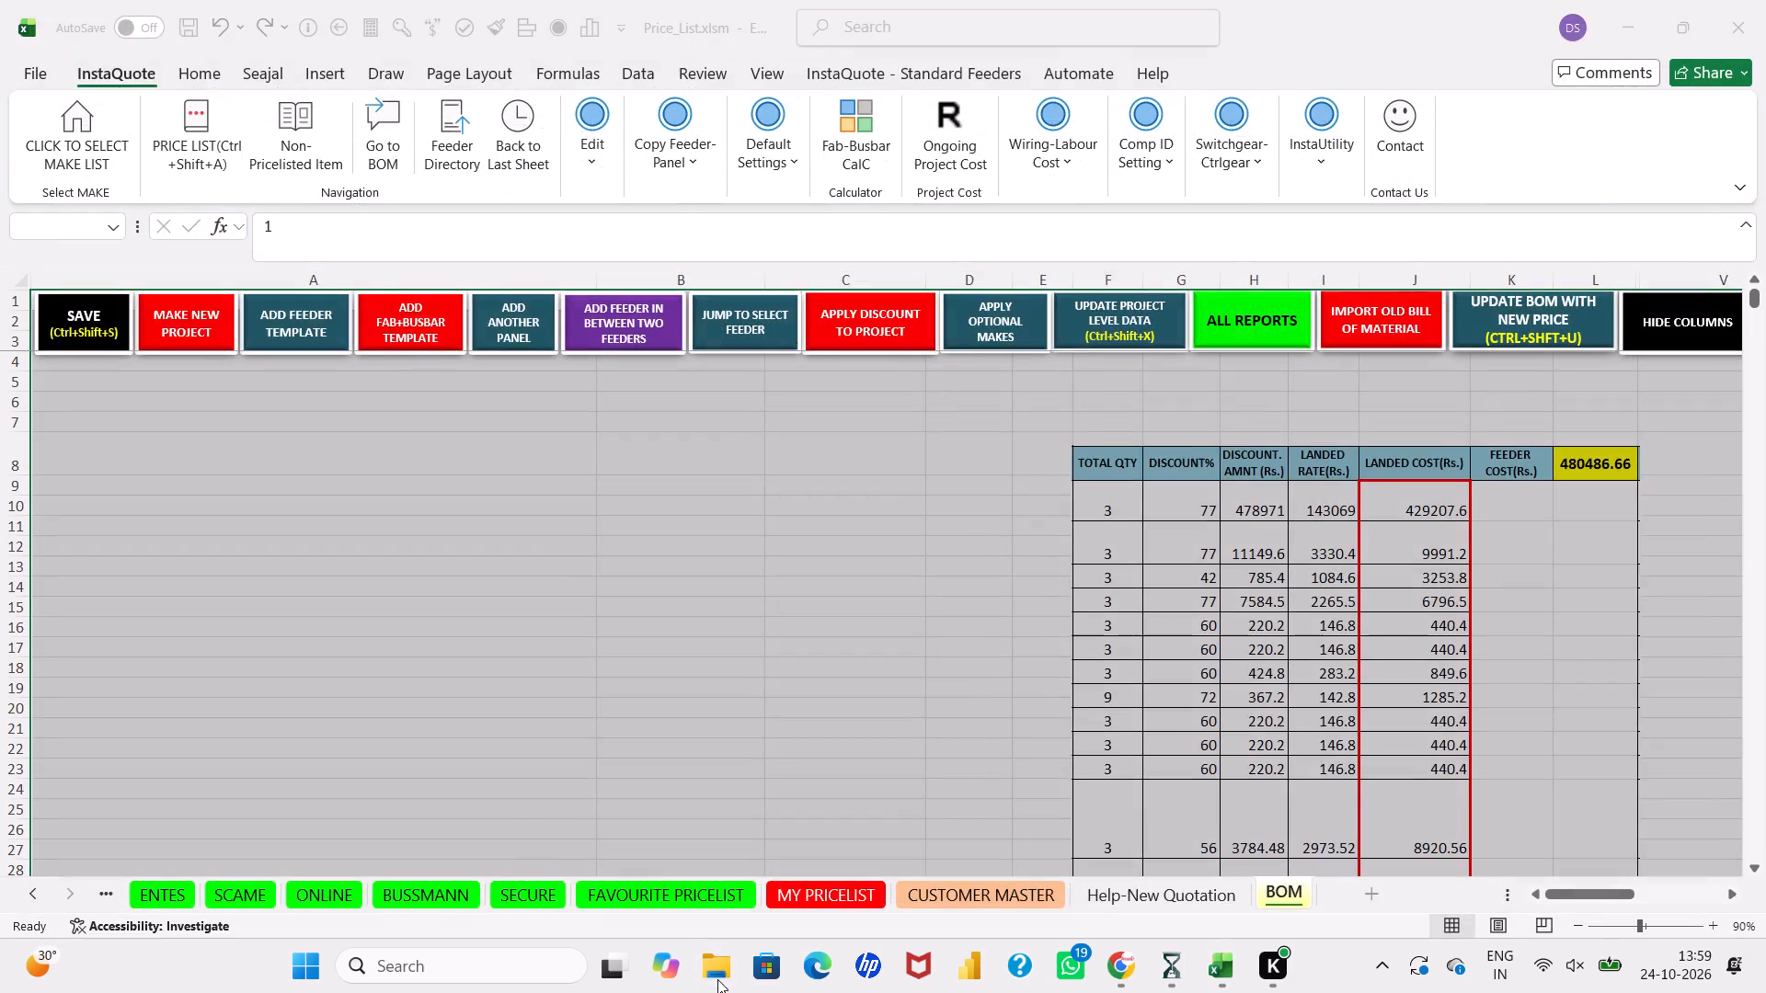
pyautogui.doubleClick(98, 802)
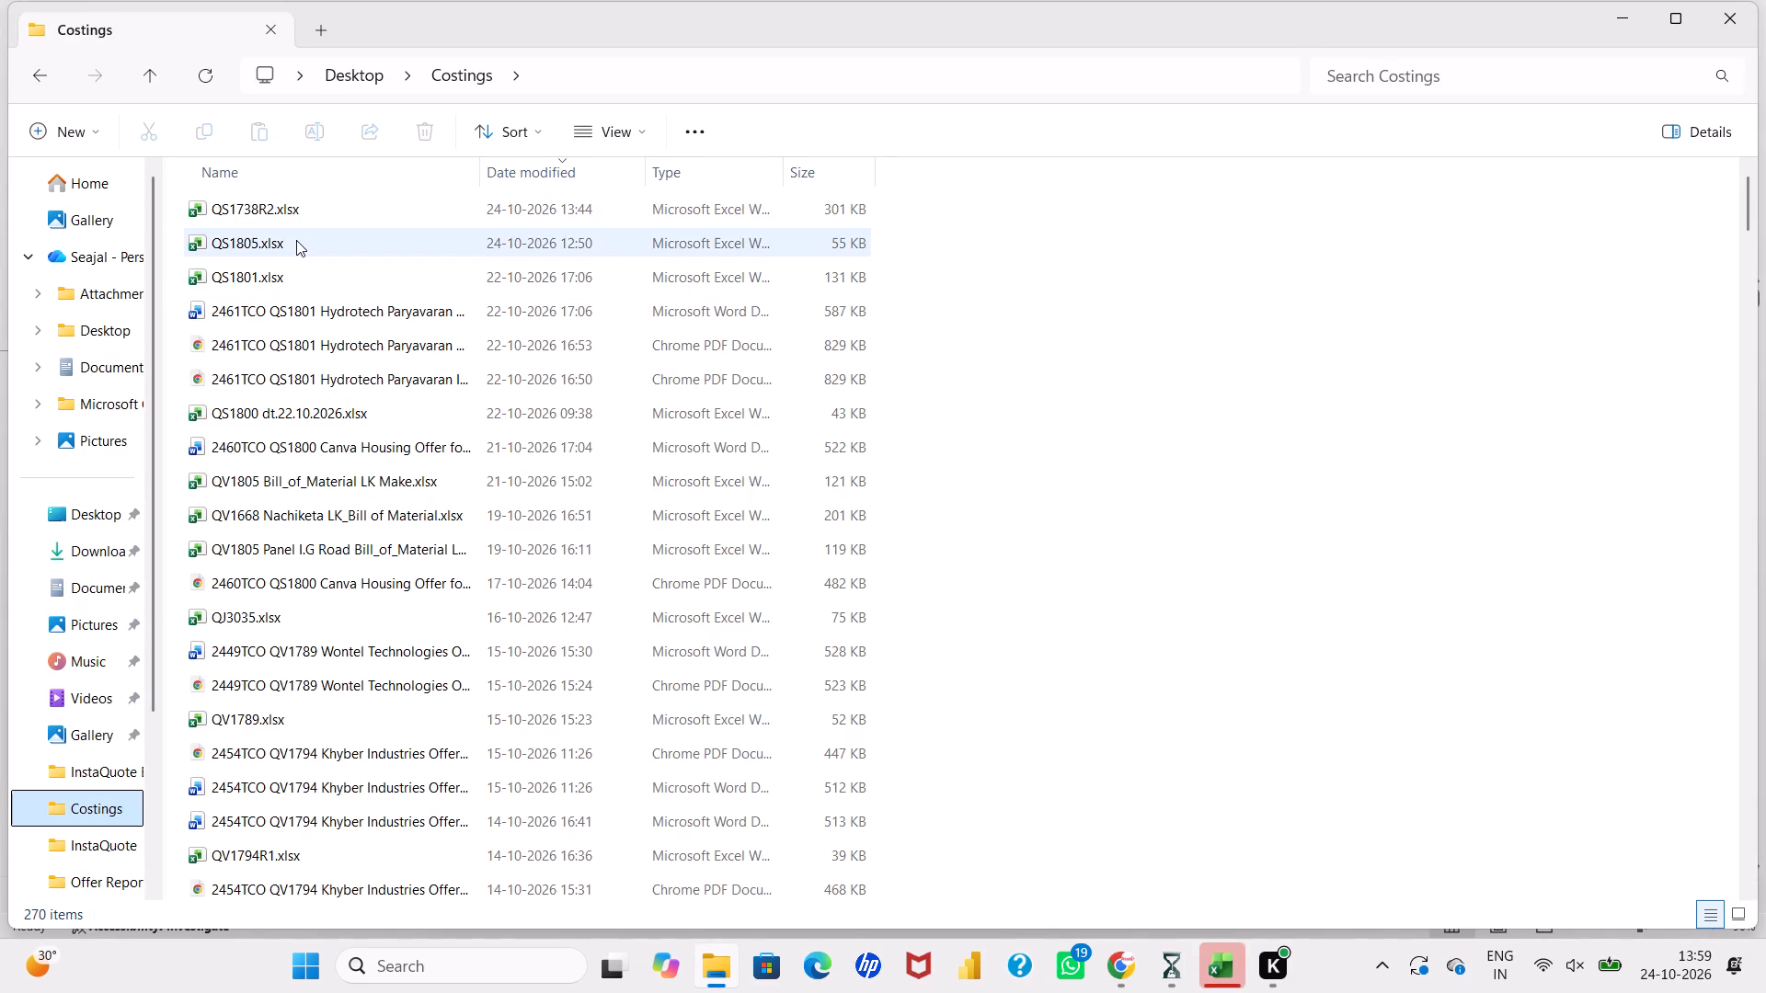
pyautogui.click(296, 240)
pyautogui.press('Delete')
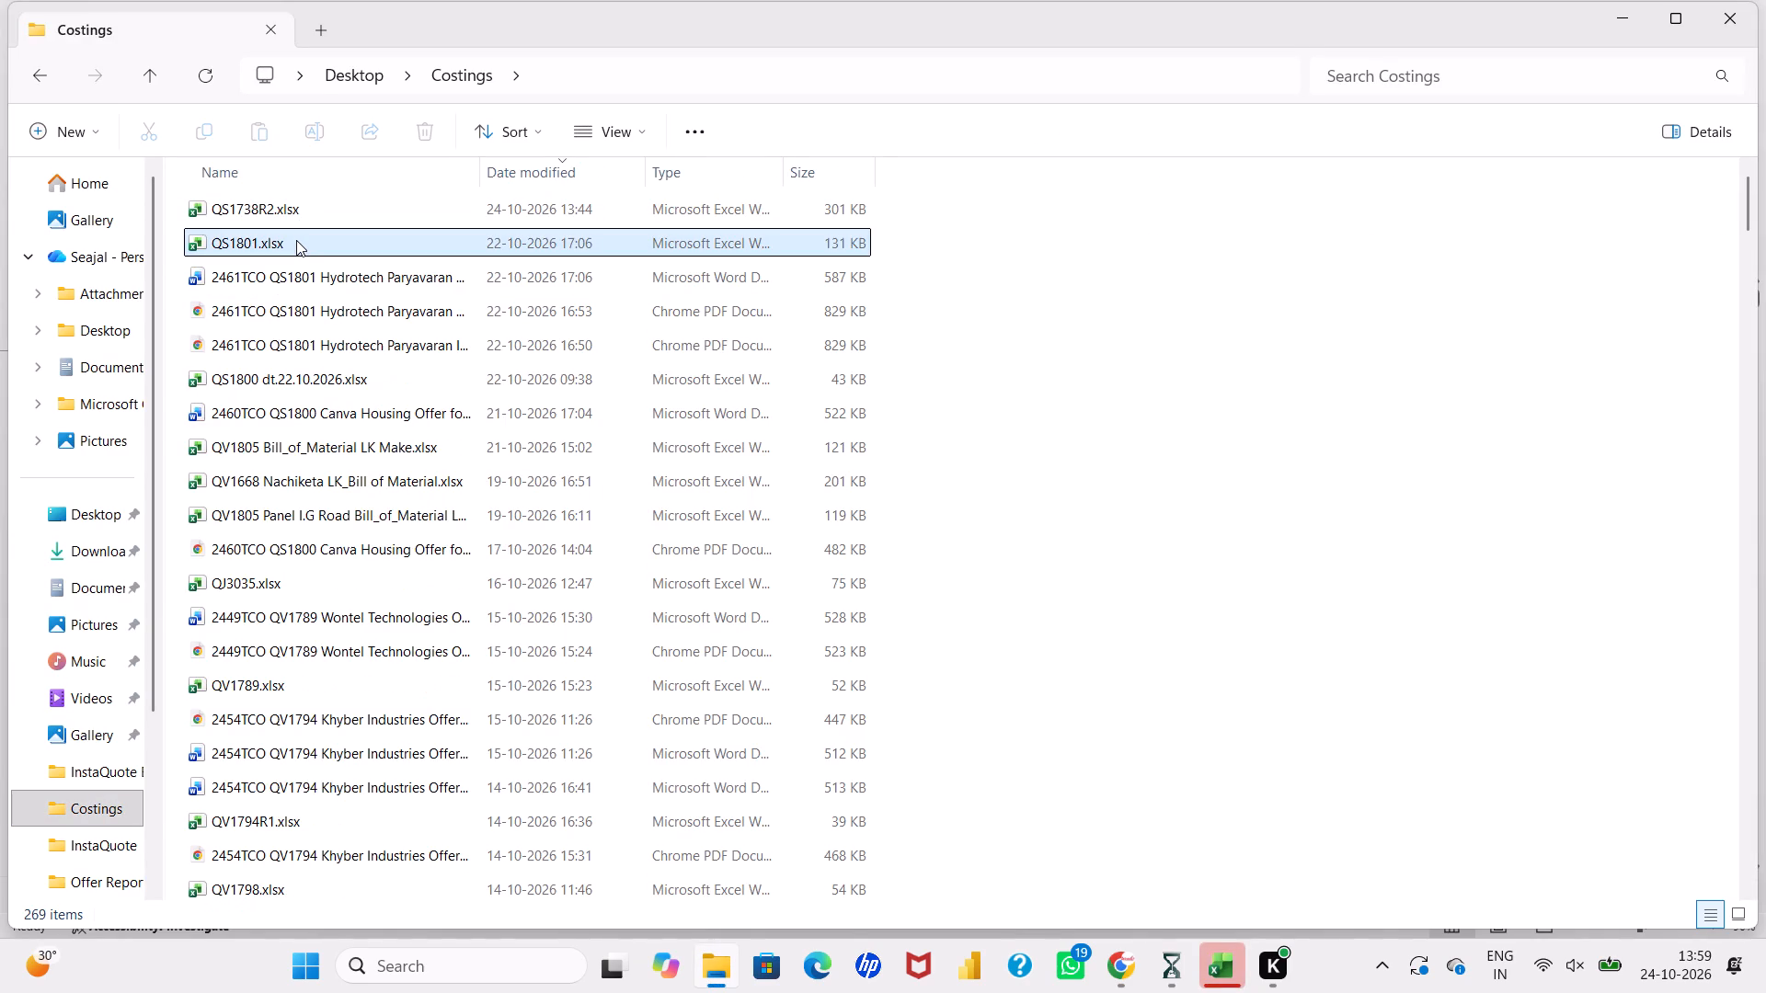
pyautogui.doubleClick(111, 767)
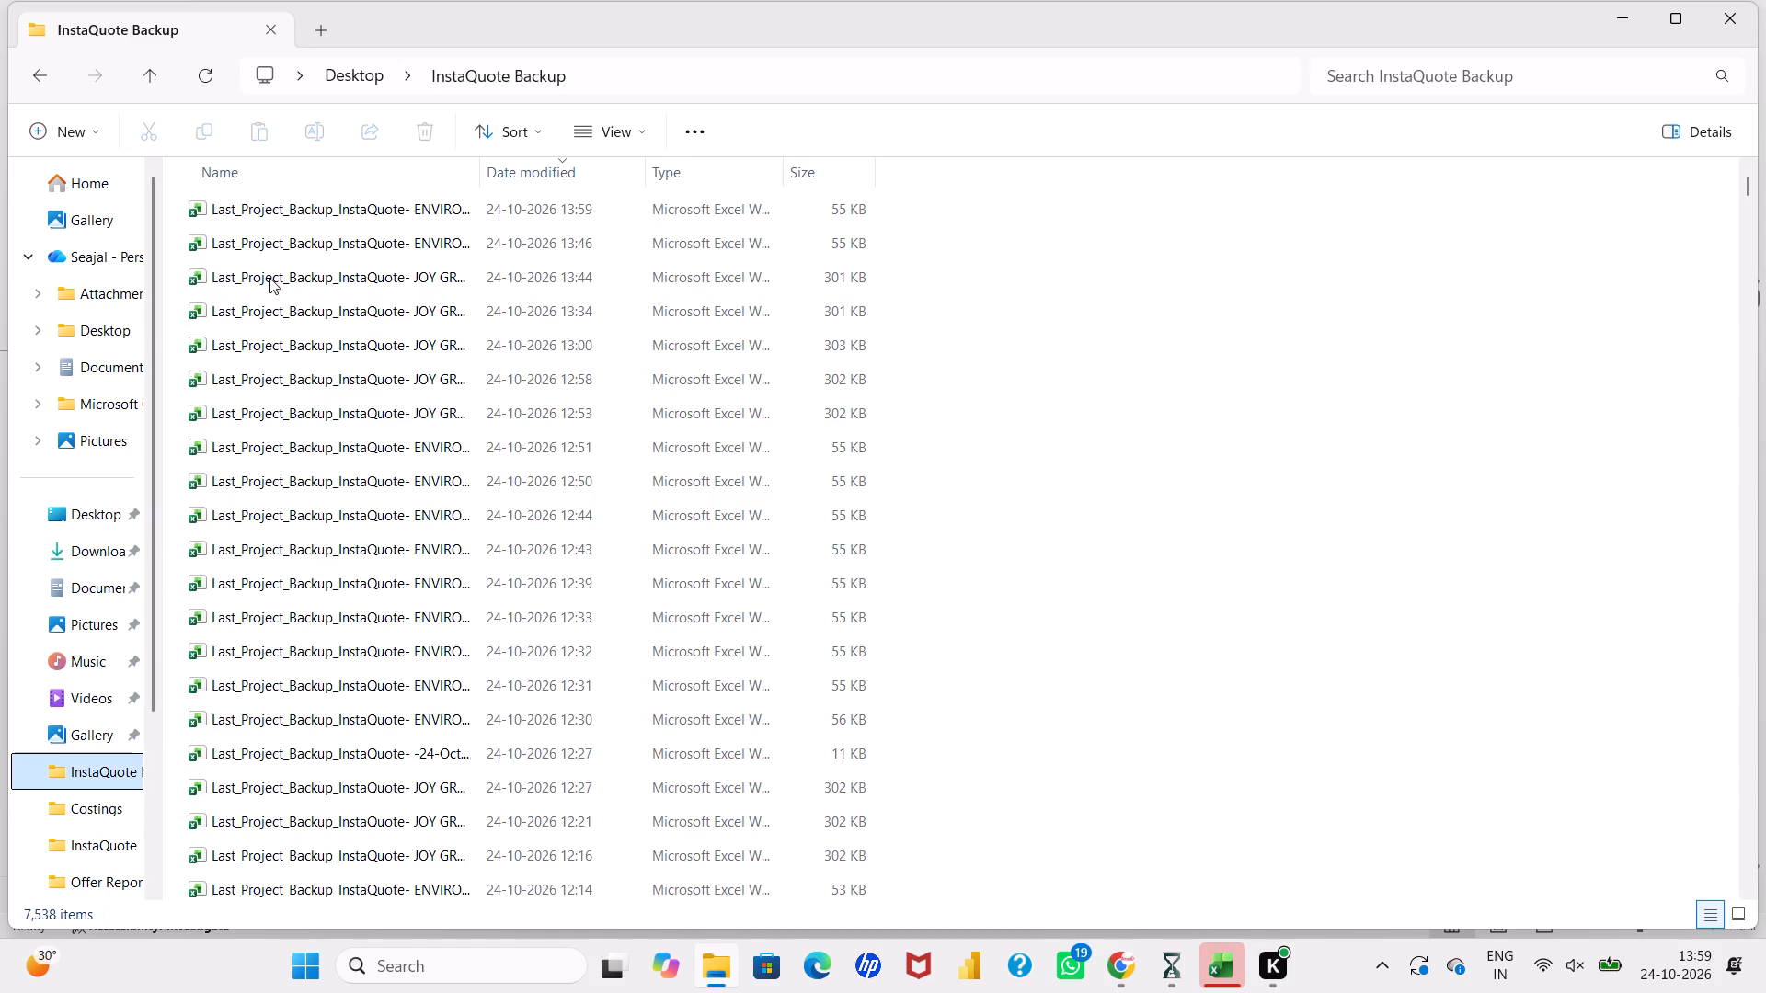
pyautogui.click(315, 215)
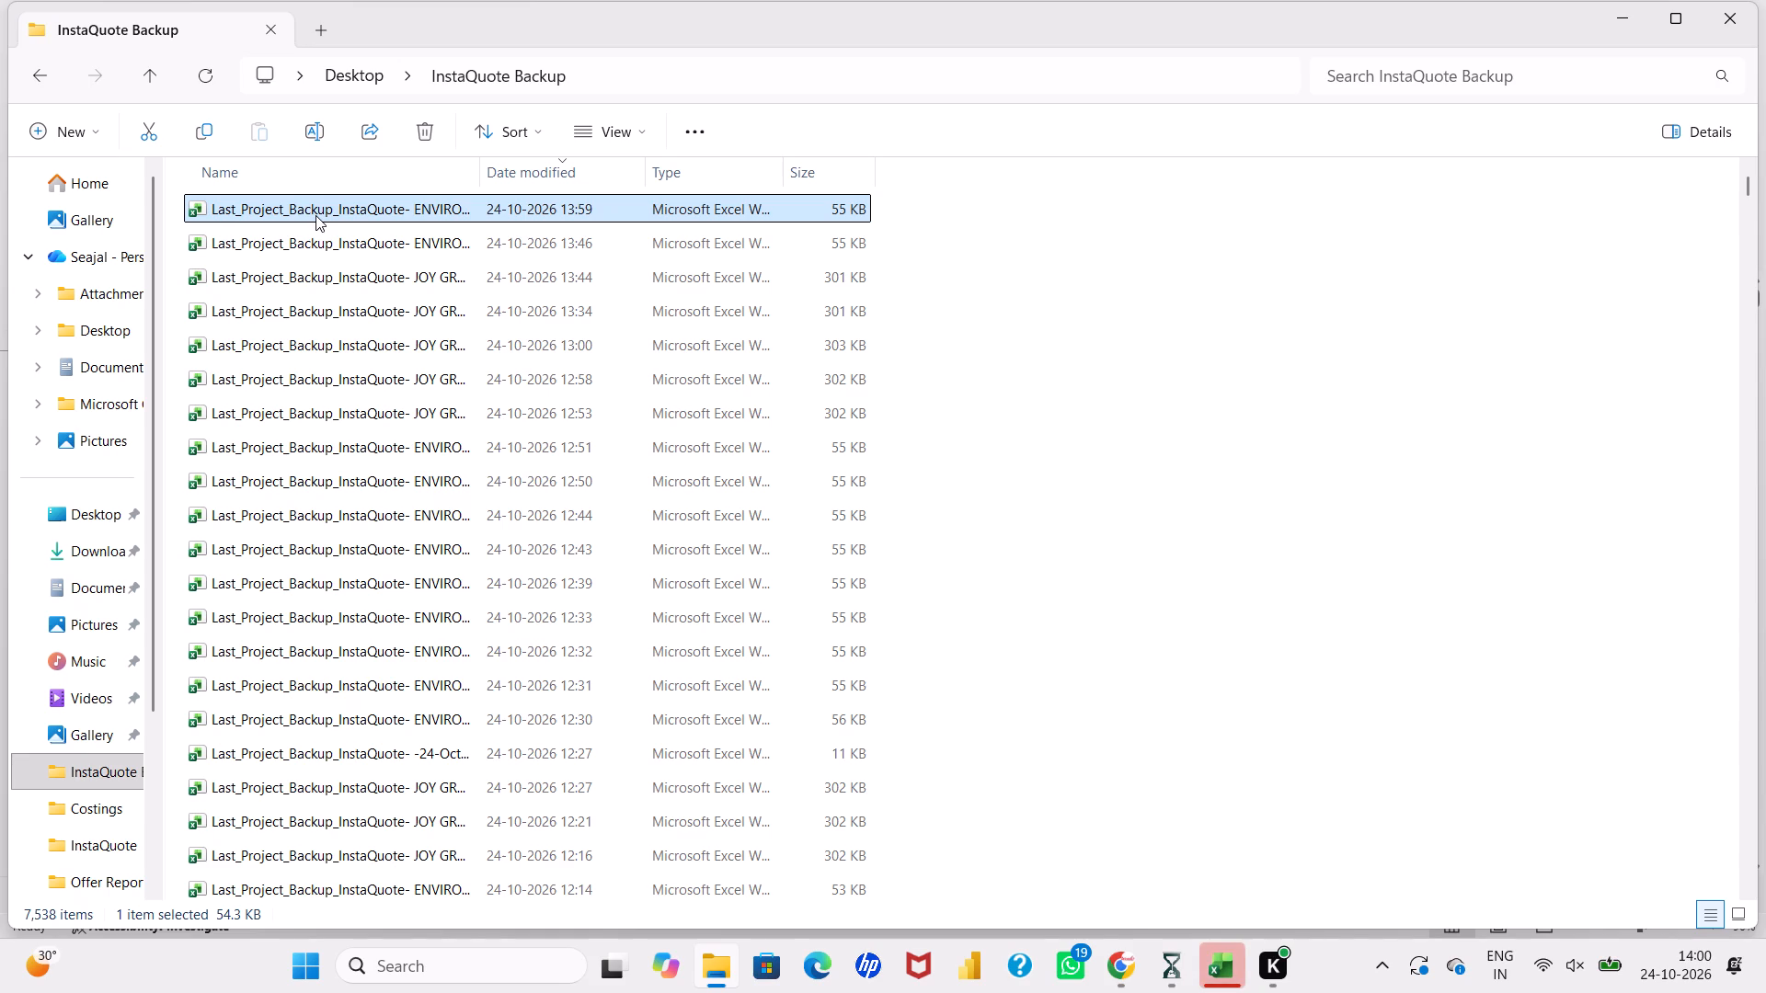
pyautogui.click(209, 131)
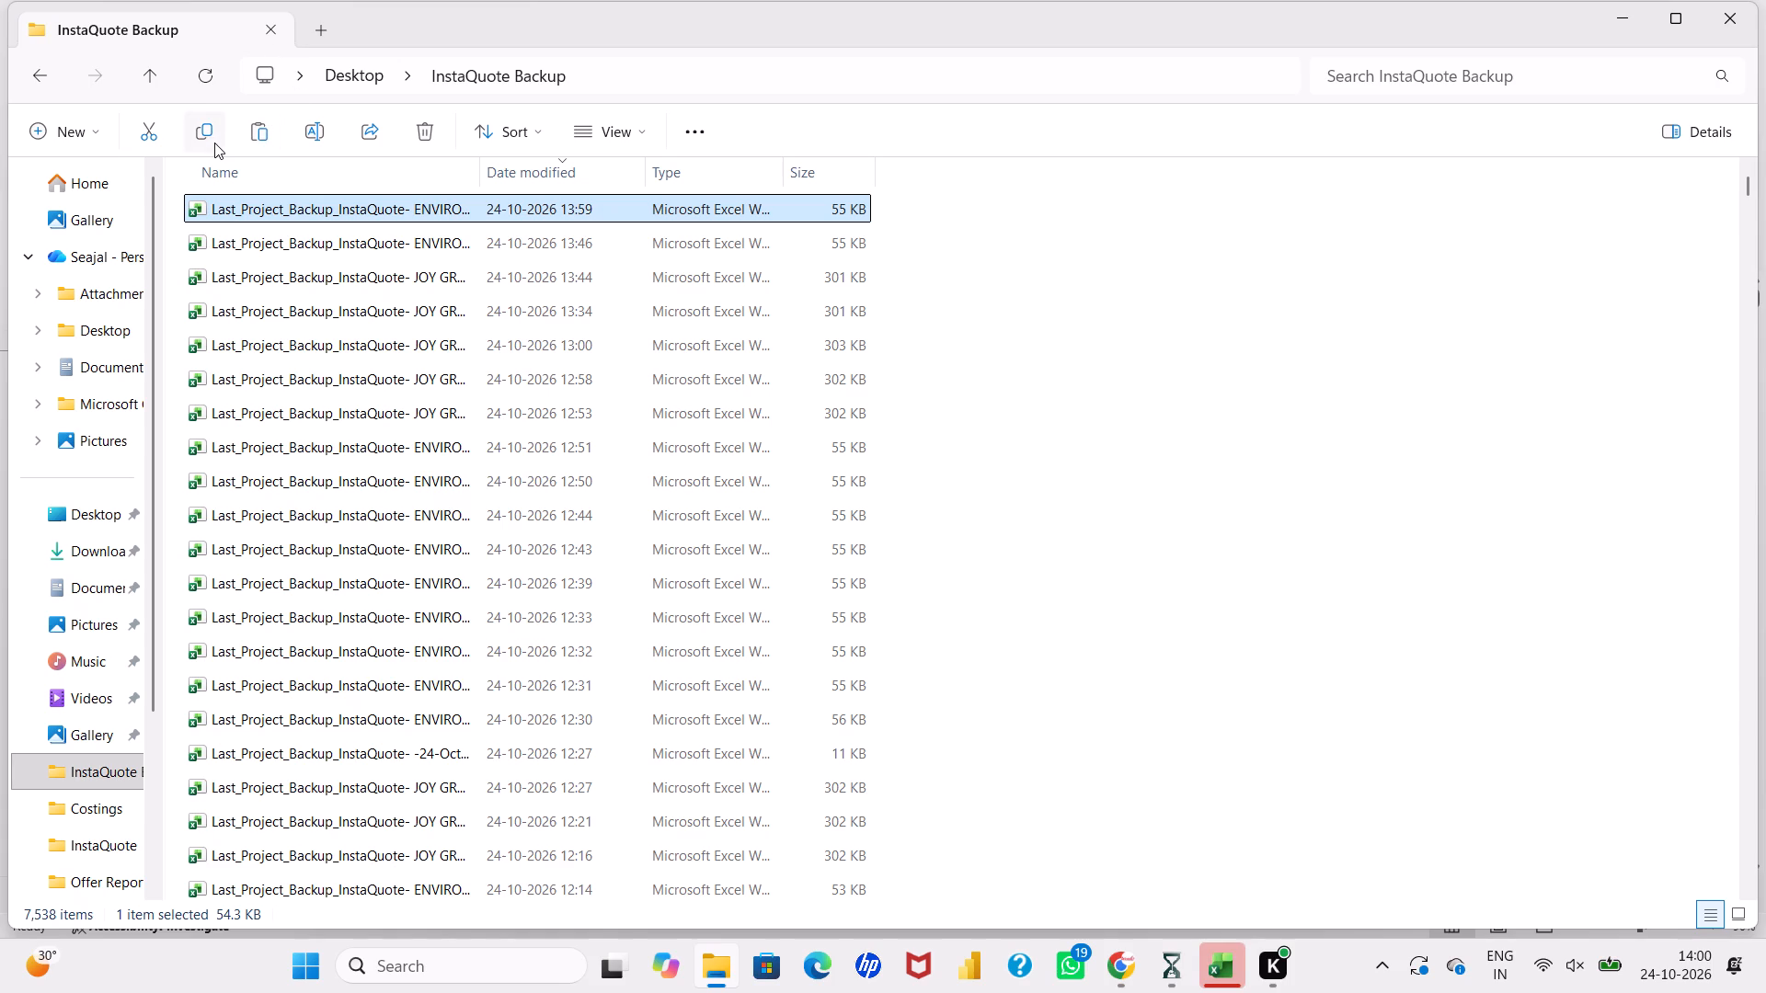
pyautogui.click(214, 143)
pyautogui.doubleClick(94, 805)
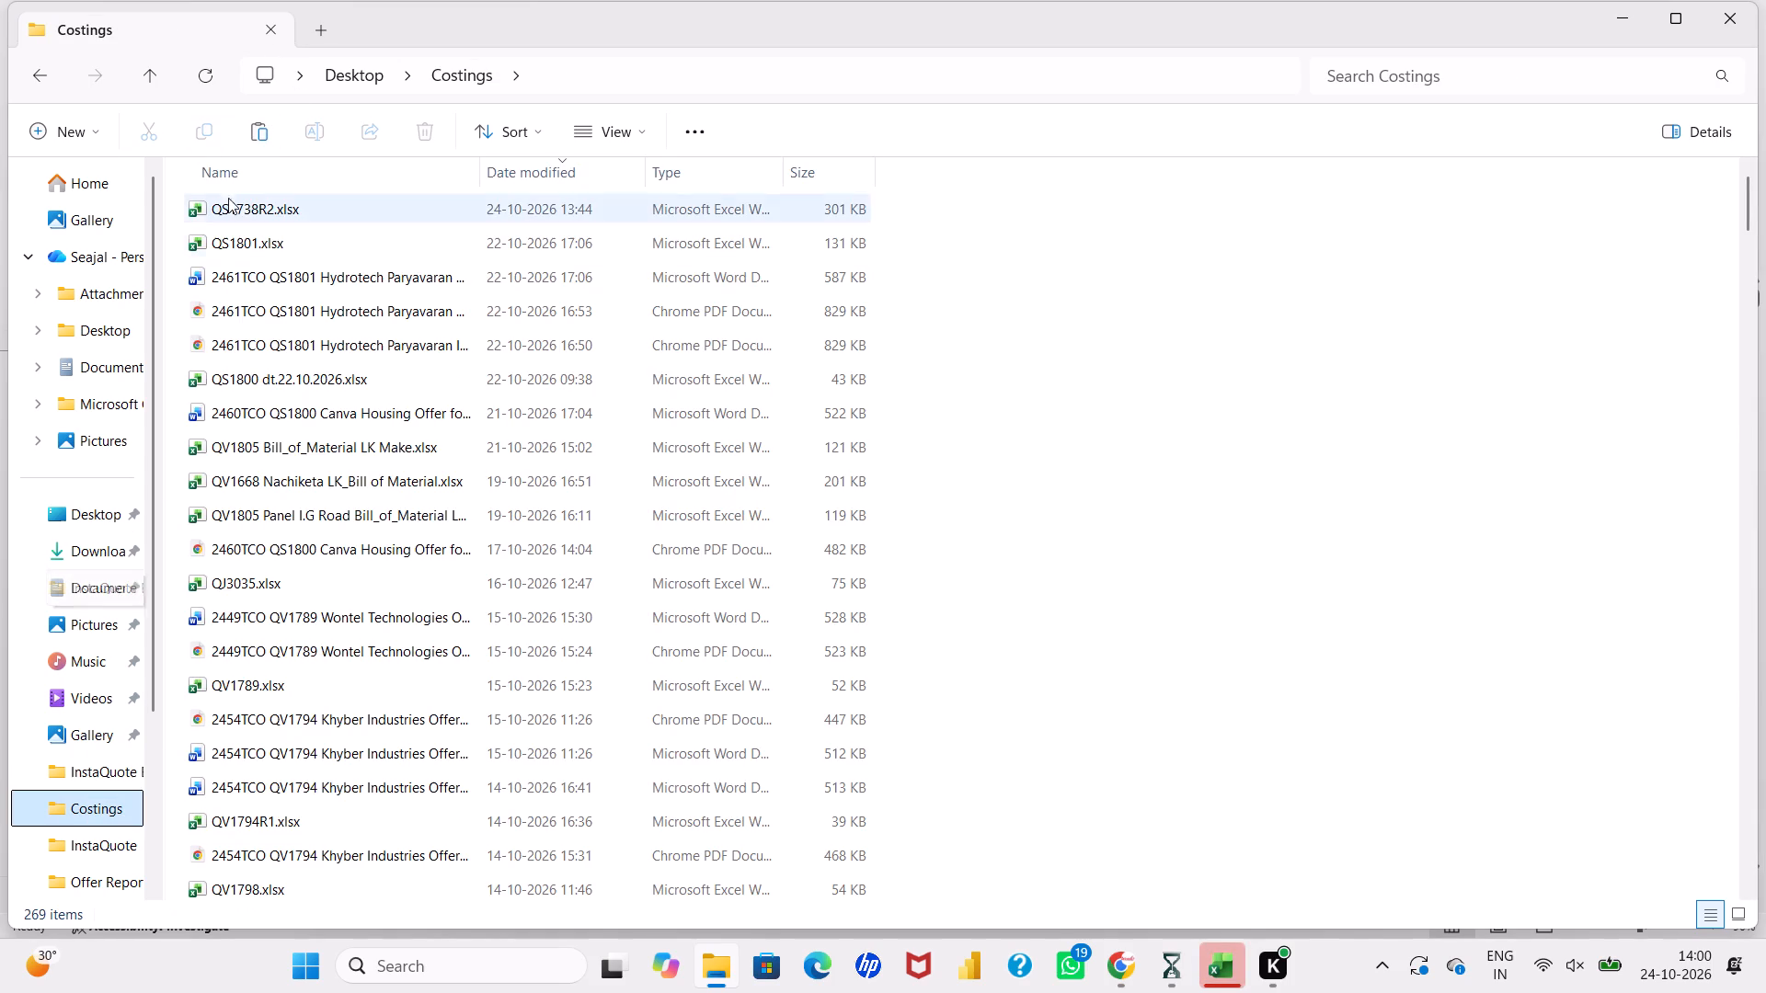
pyautogui.click(243, 141)
# Rename the copied backup file in the Costings folder as QS1805.
pyautogui.click(304, 141)
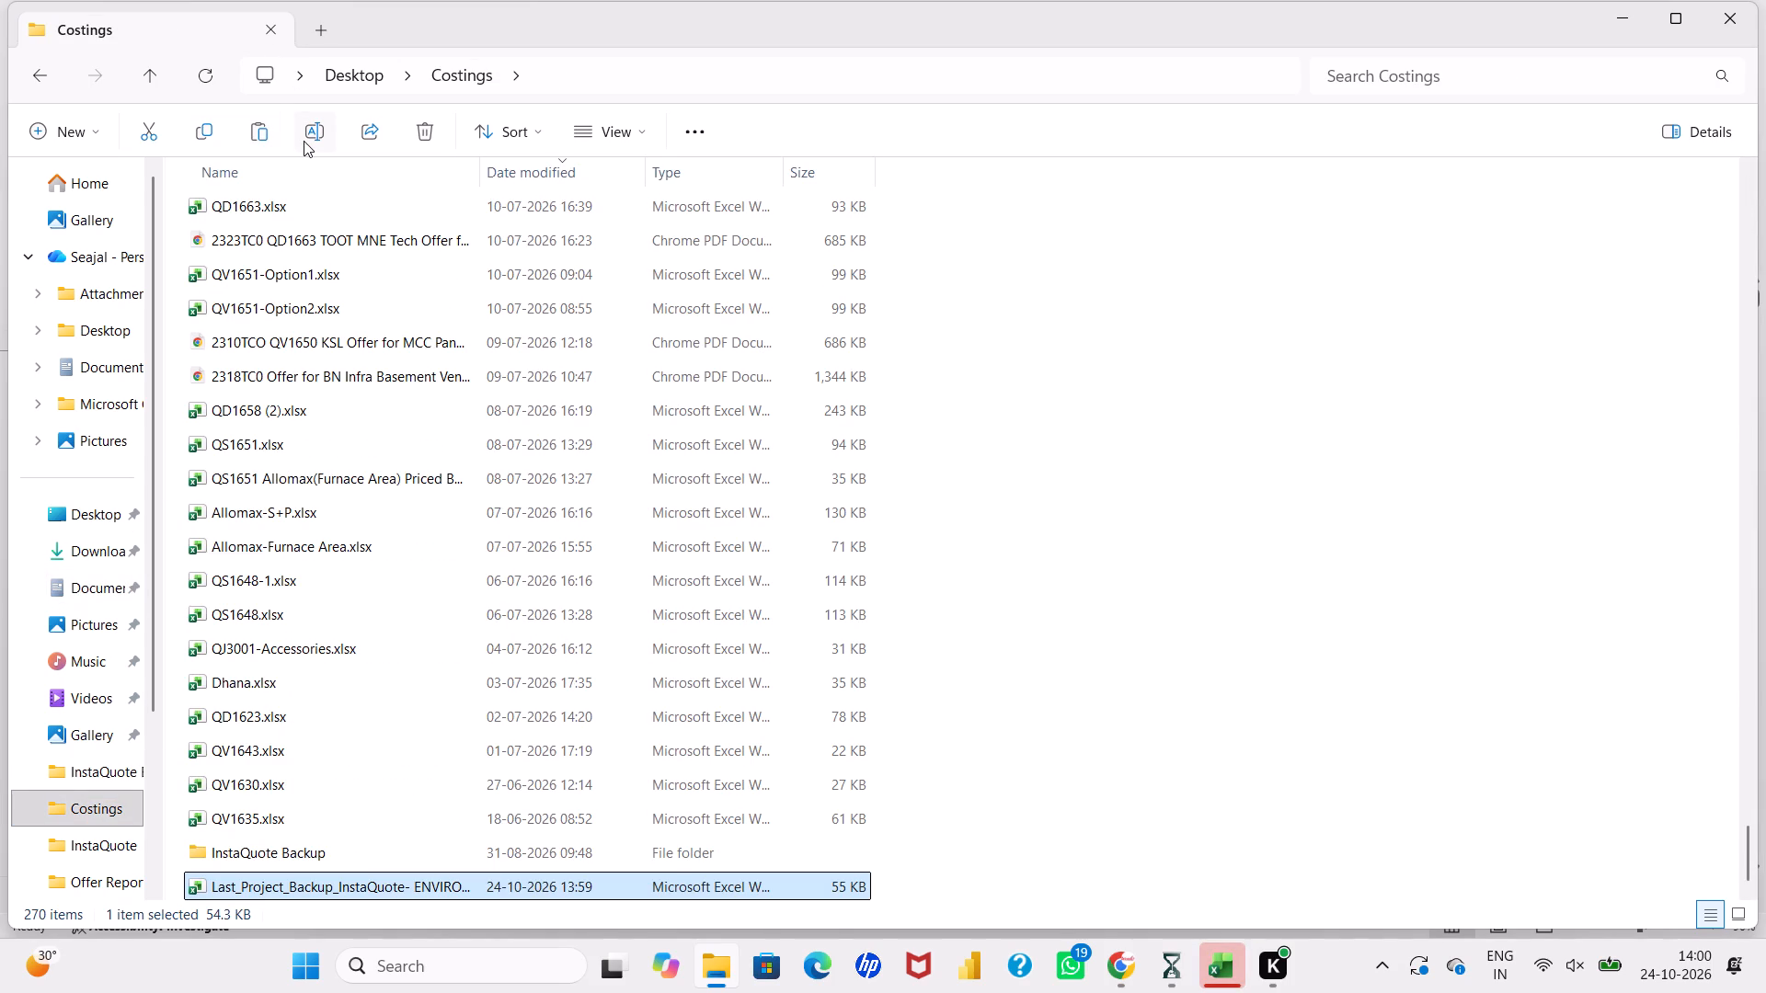
pyautogui.write('QS1805')
pyautogui.press('Return')
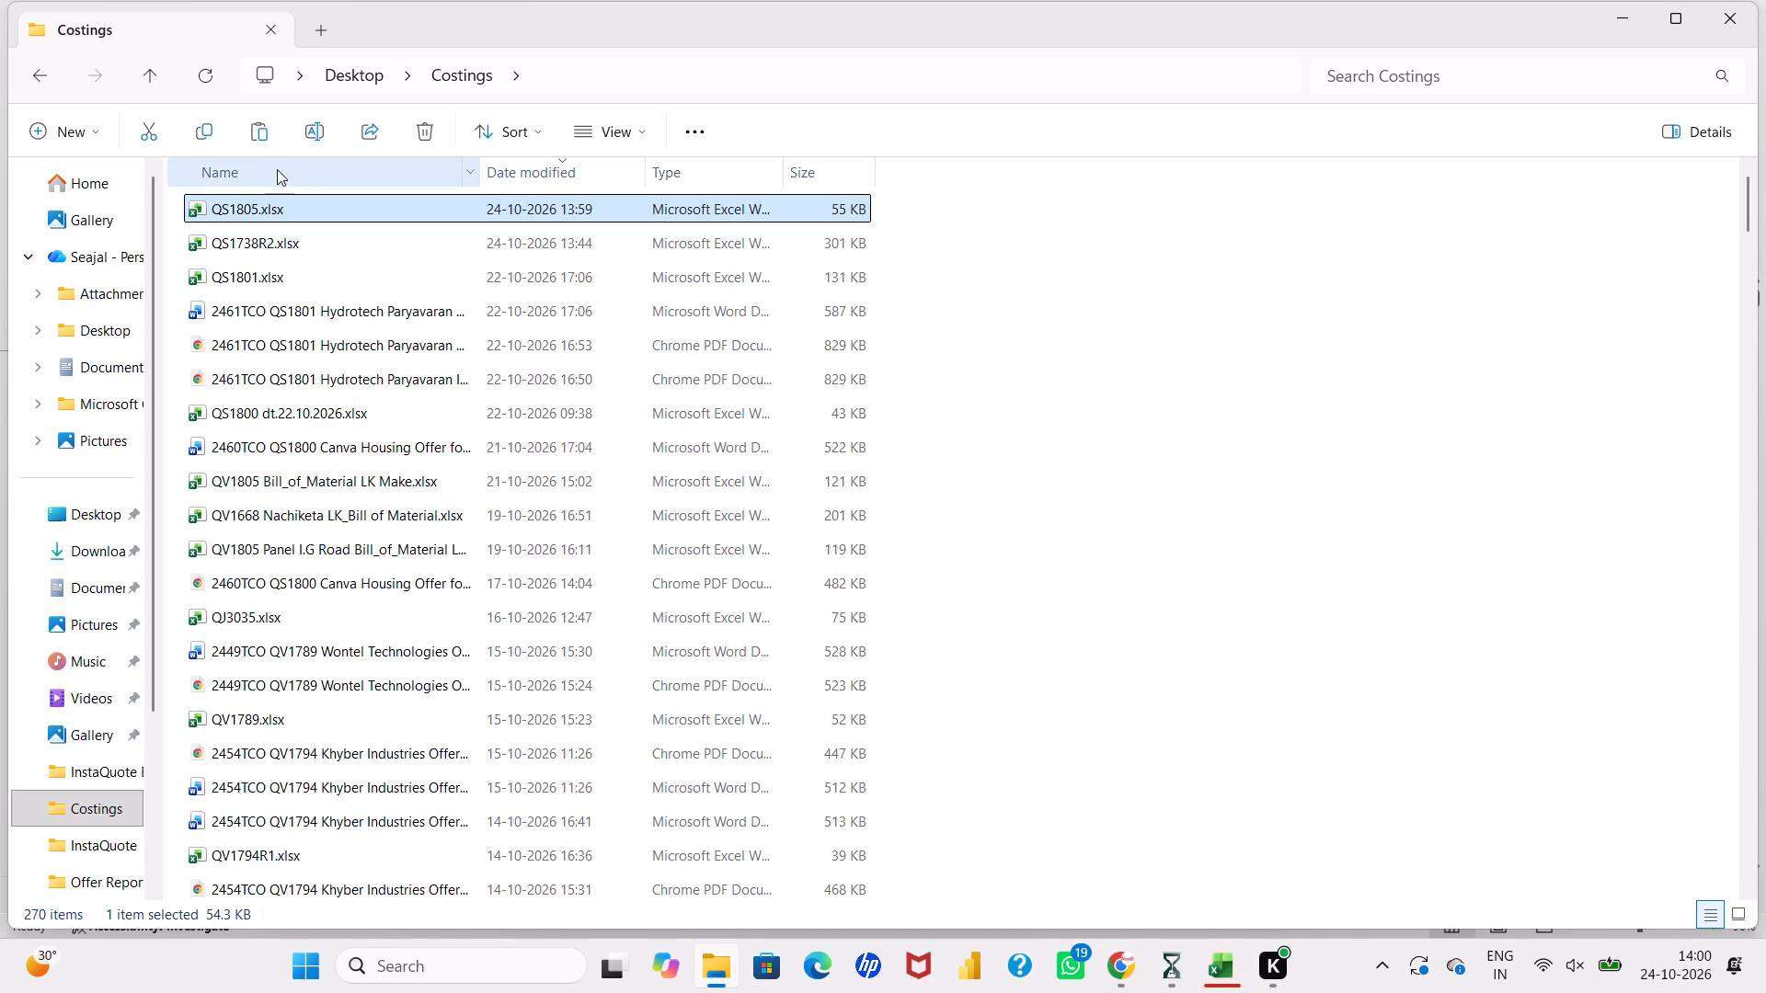
# Switch back to the Price_List.xlsm workbook in Excel and close the bill of material import notice.
pyautogui.click(274, 34)
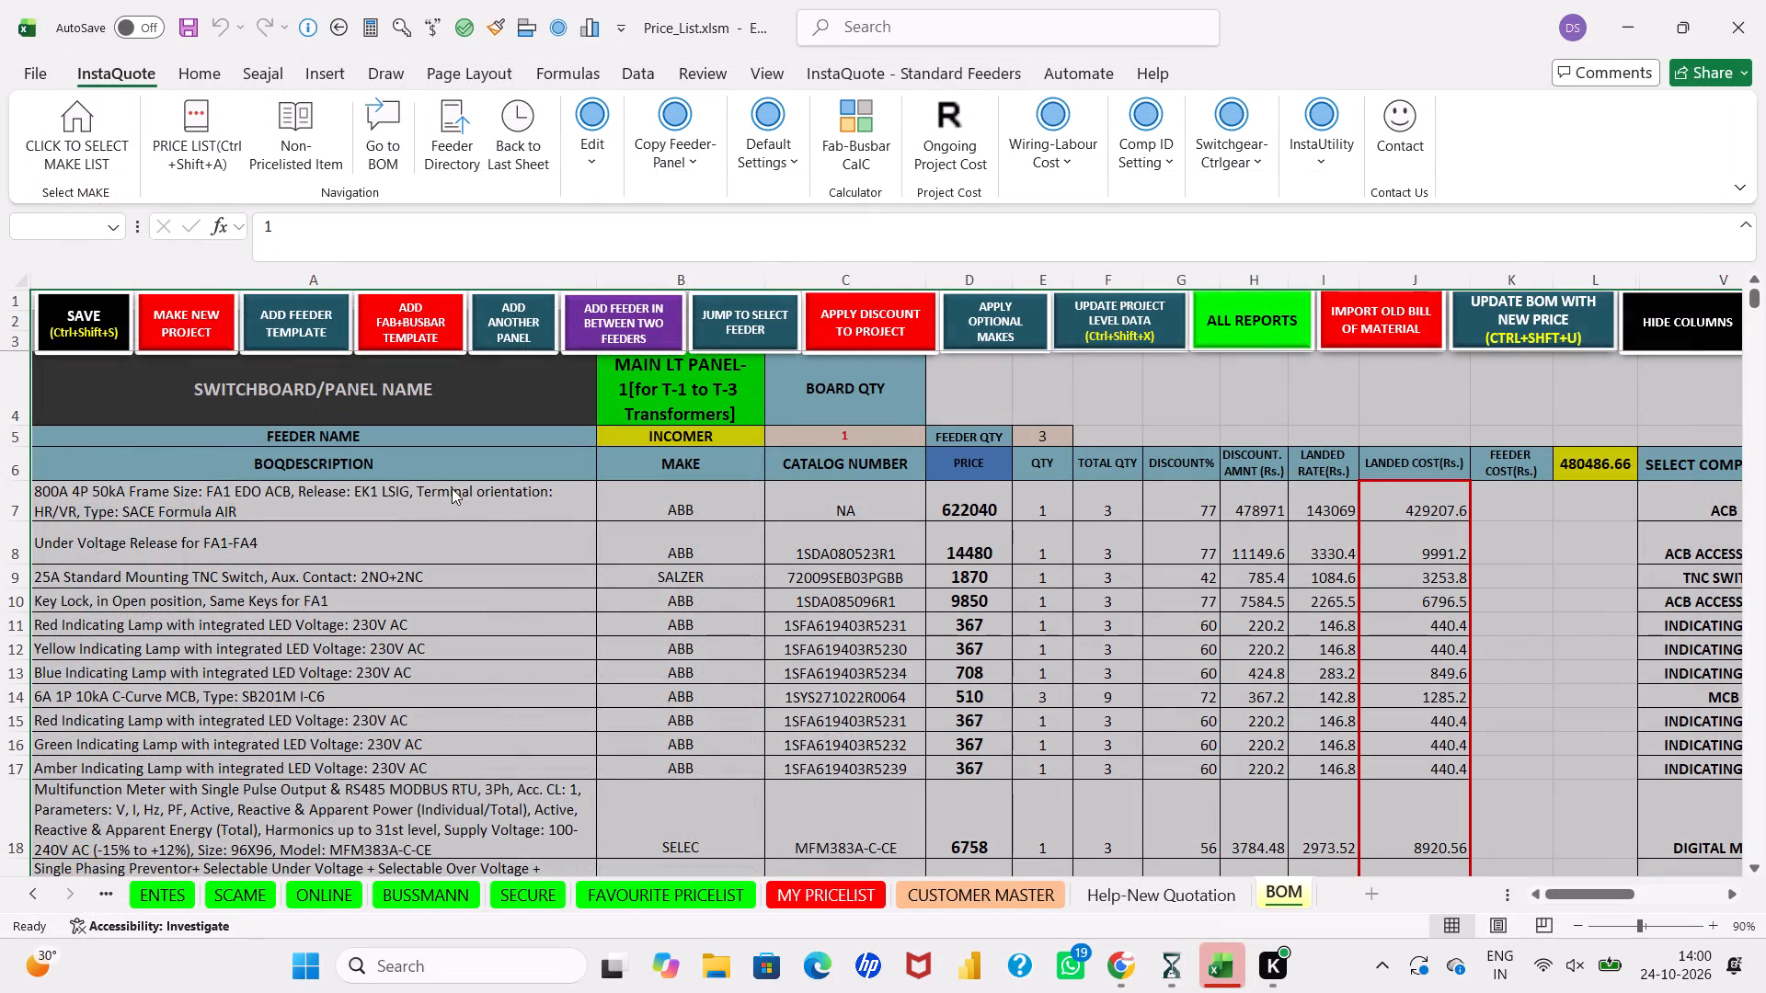
pyautogui.click(486, 530)
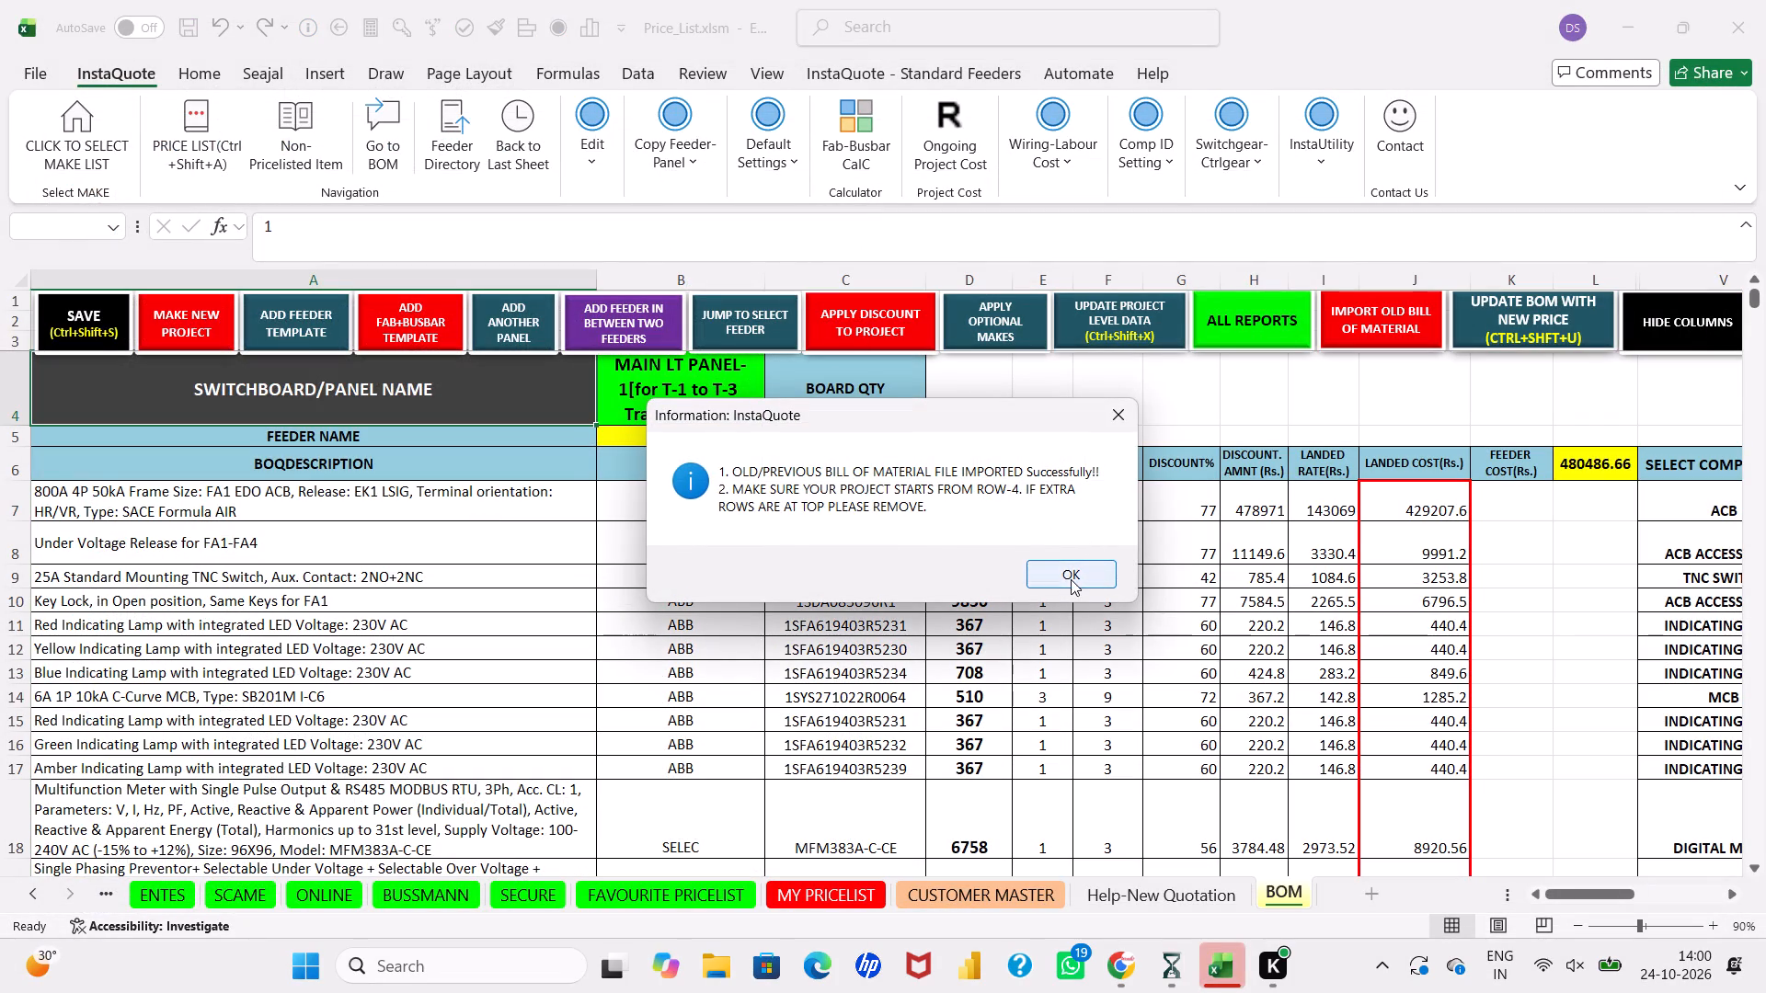
pyautogui.click(1071, 579)
# Insert a blank item row below the EM306-C-CE kWh meter in the O/G:160A 3P MCCB(PUMP ROOM) feeder on the BOM sheet.
pyautogui.click(769, 627)
pyautogui.scroll(-1, 769, 627)
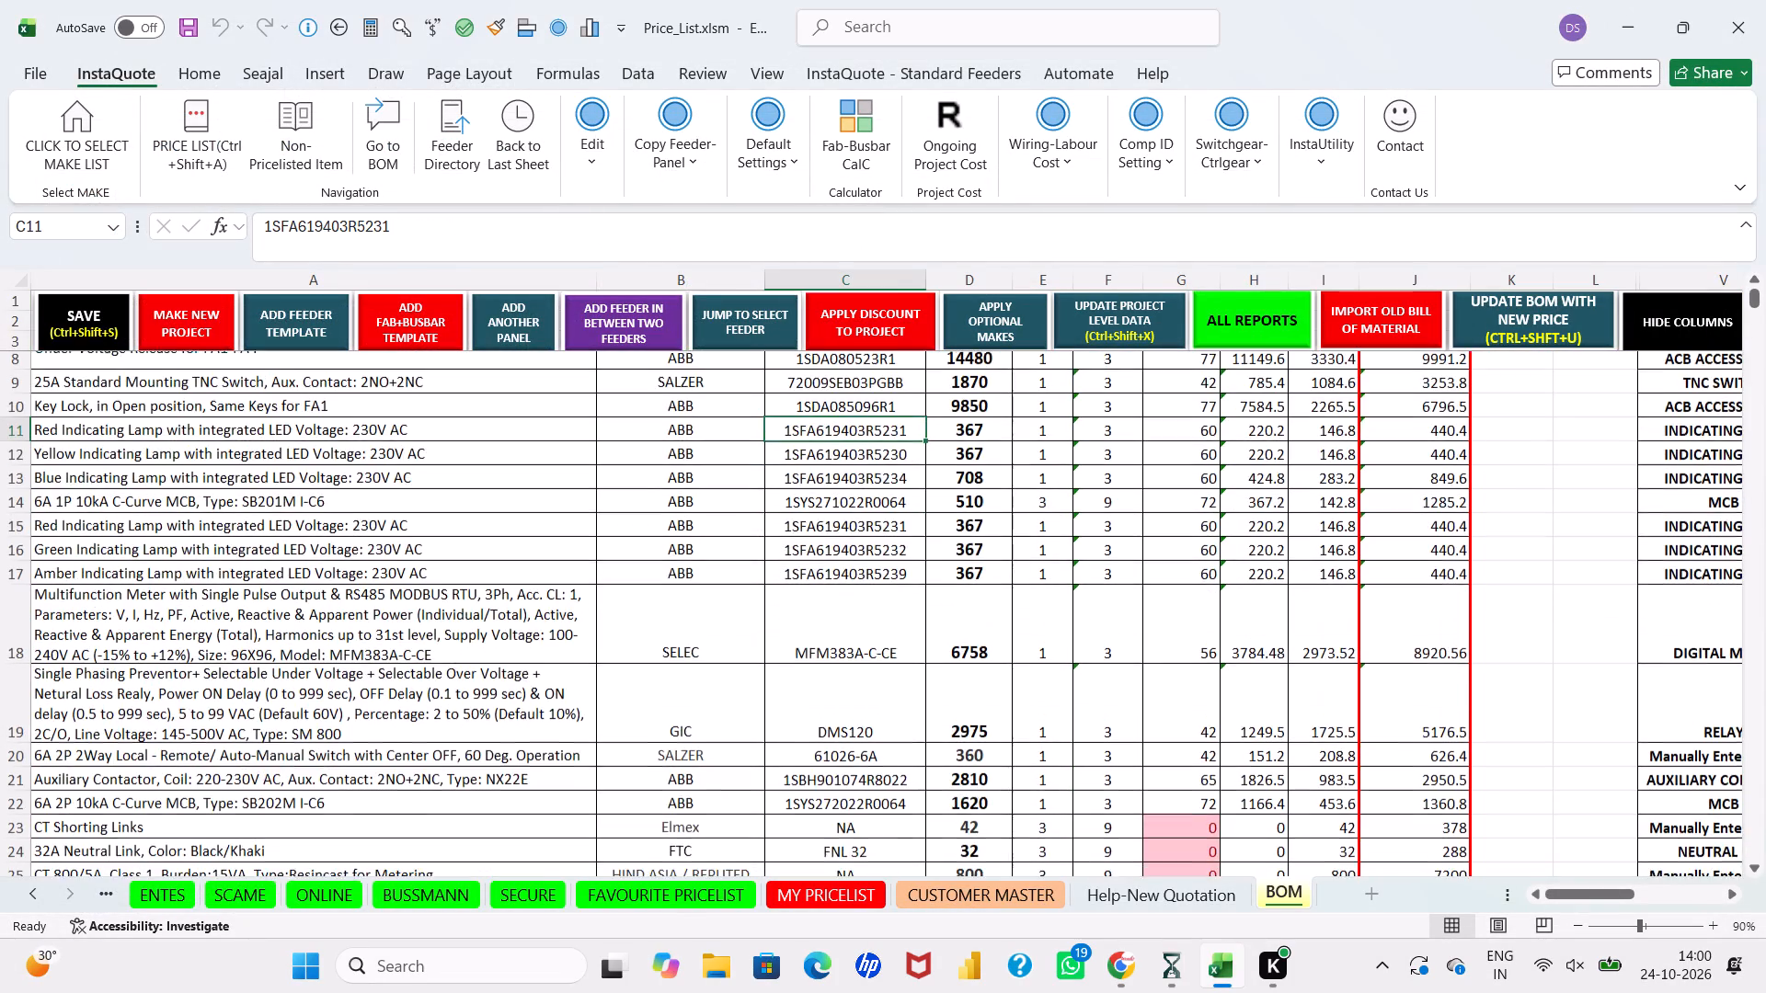
pyautogui.scroll(-9, 769, 627)
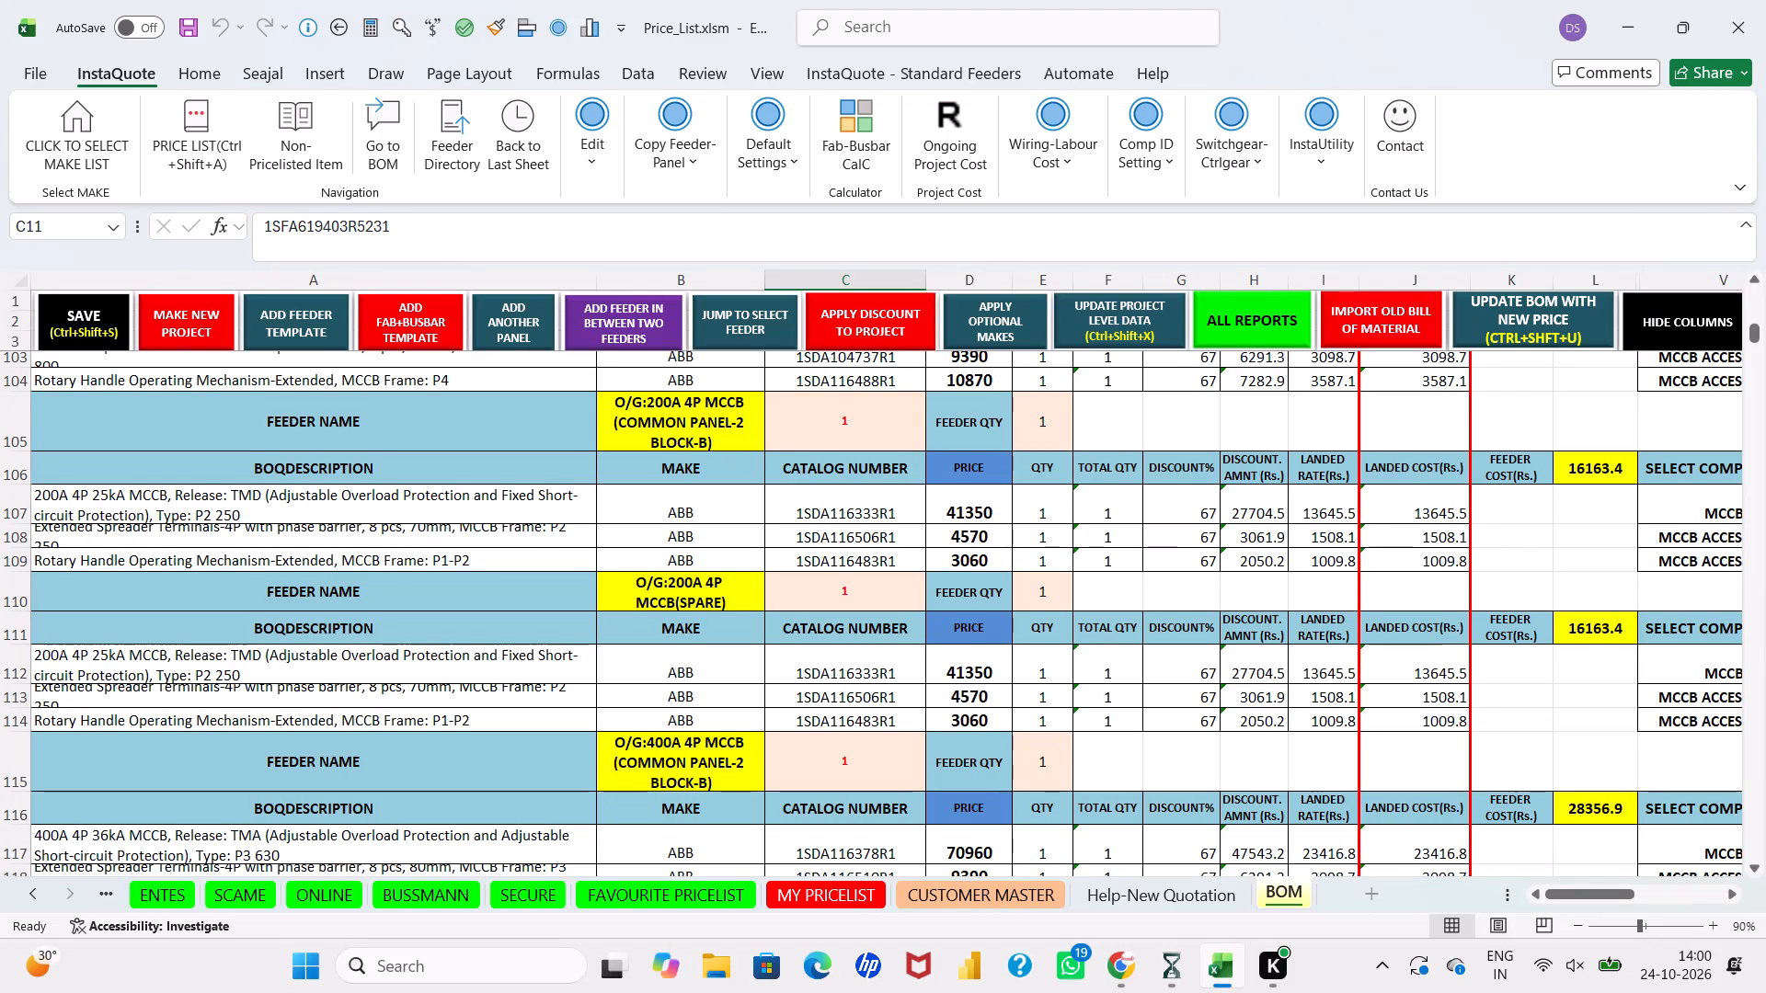
pyautogui.scroll(-5, 645, 684)
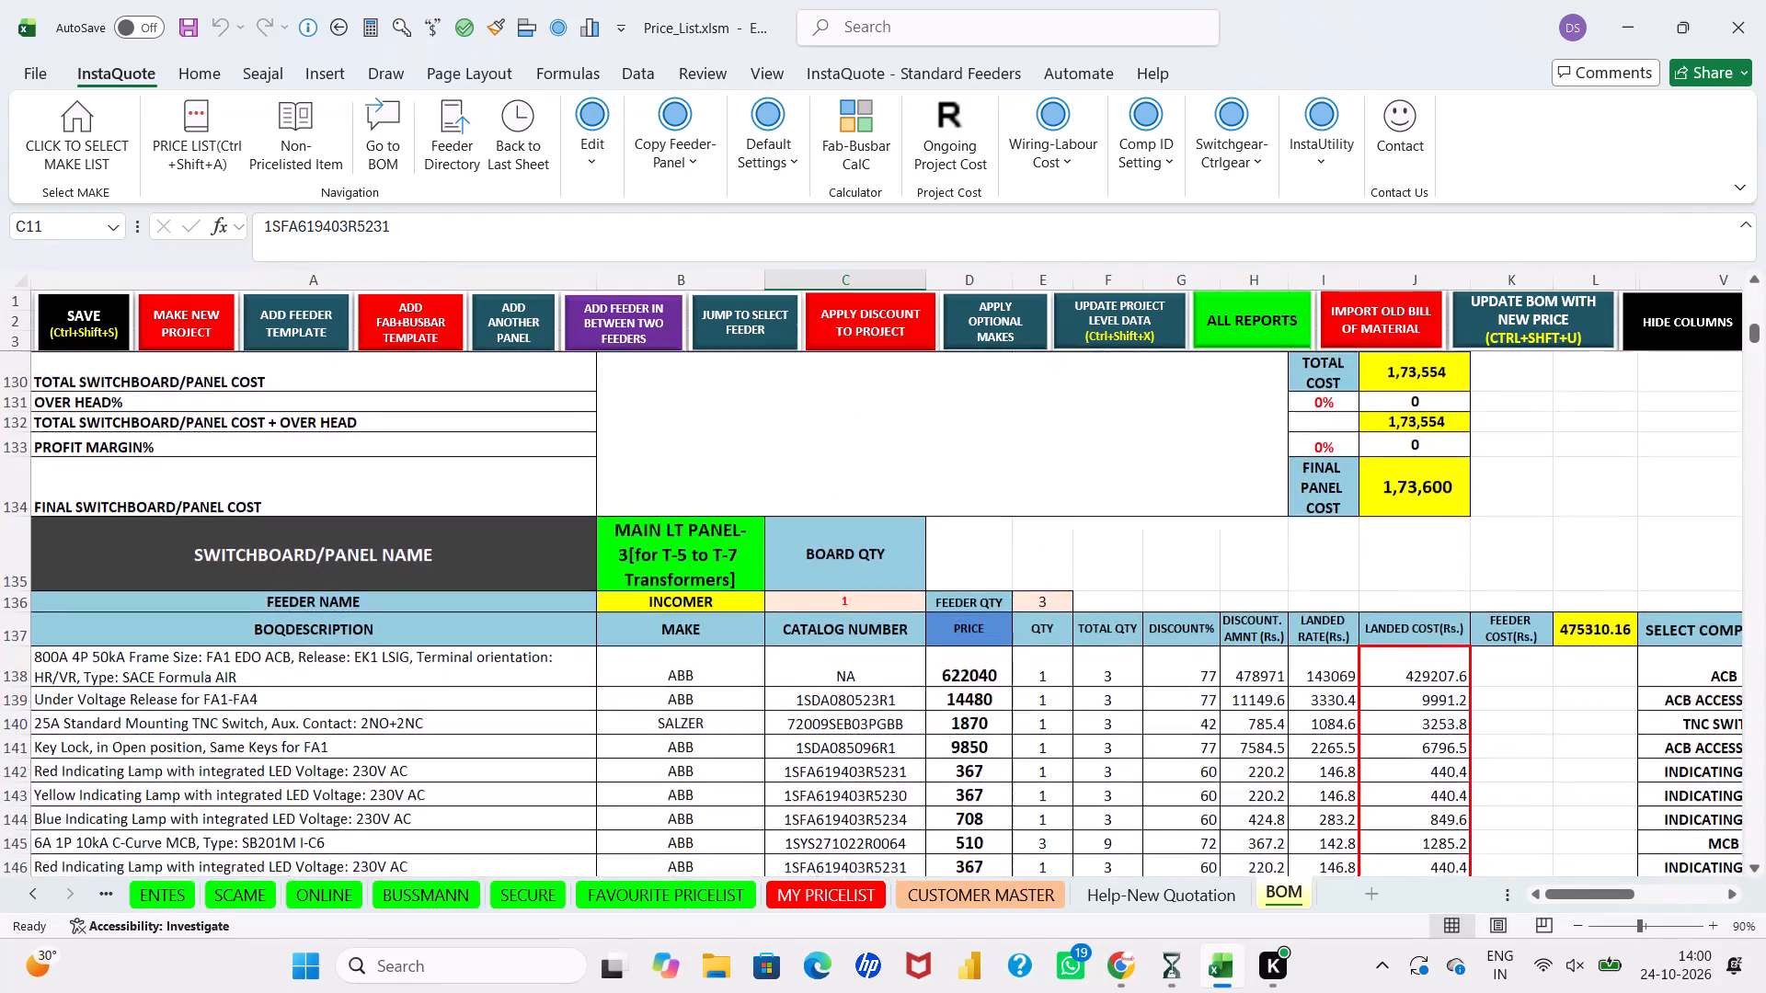
pyautogui.scroll(-5, 645, 684)
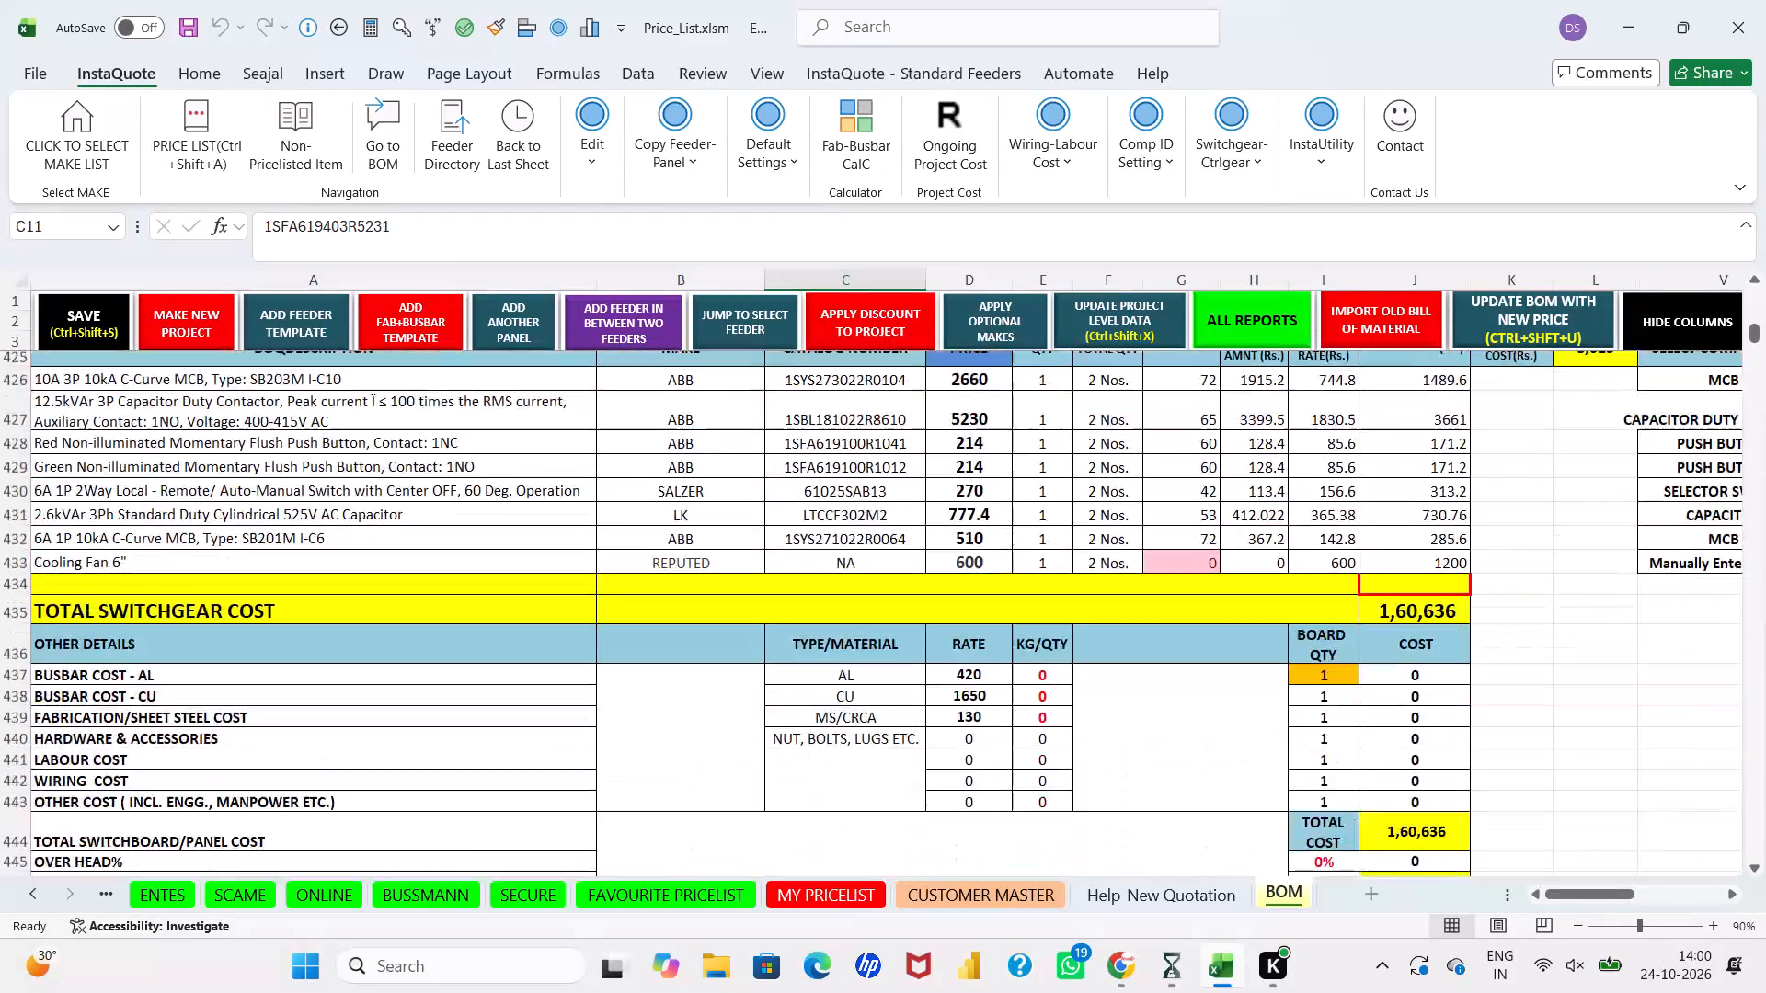
pyautogui.scroll(-5, 645, 684)
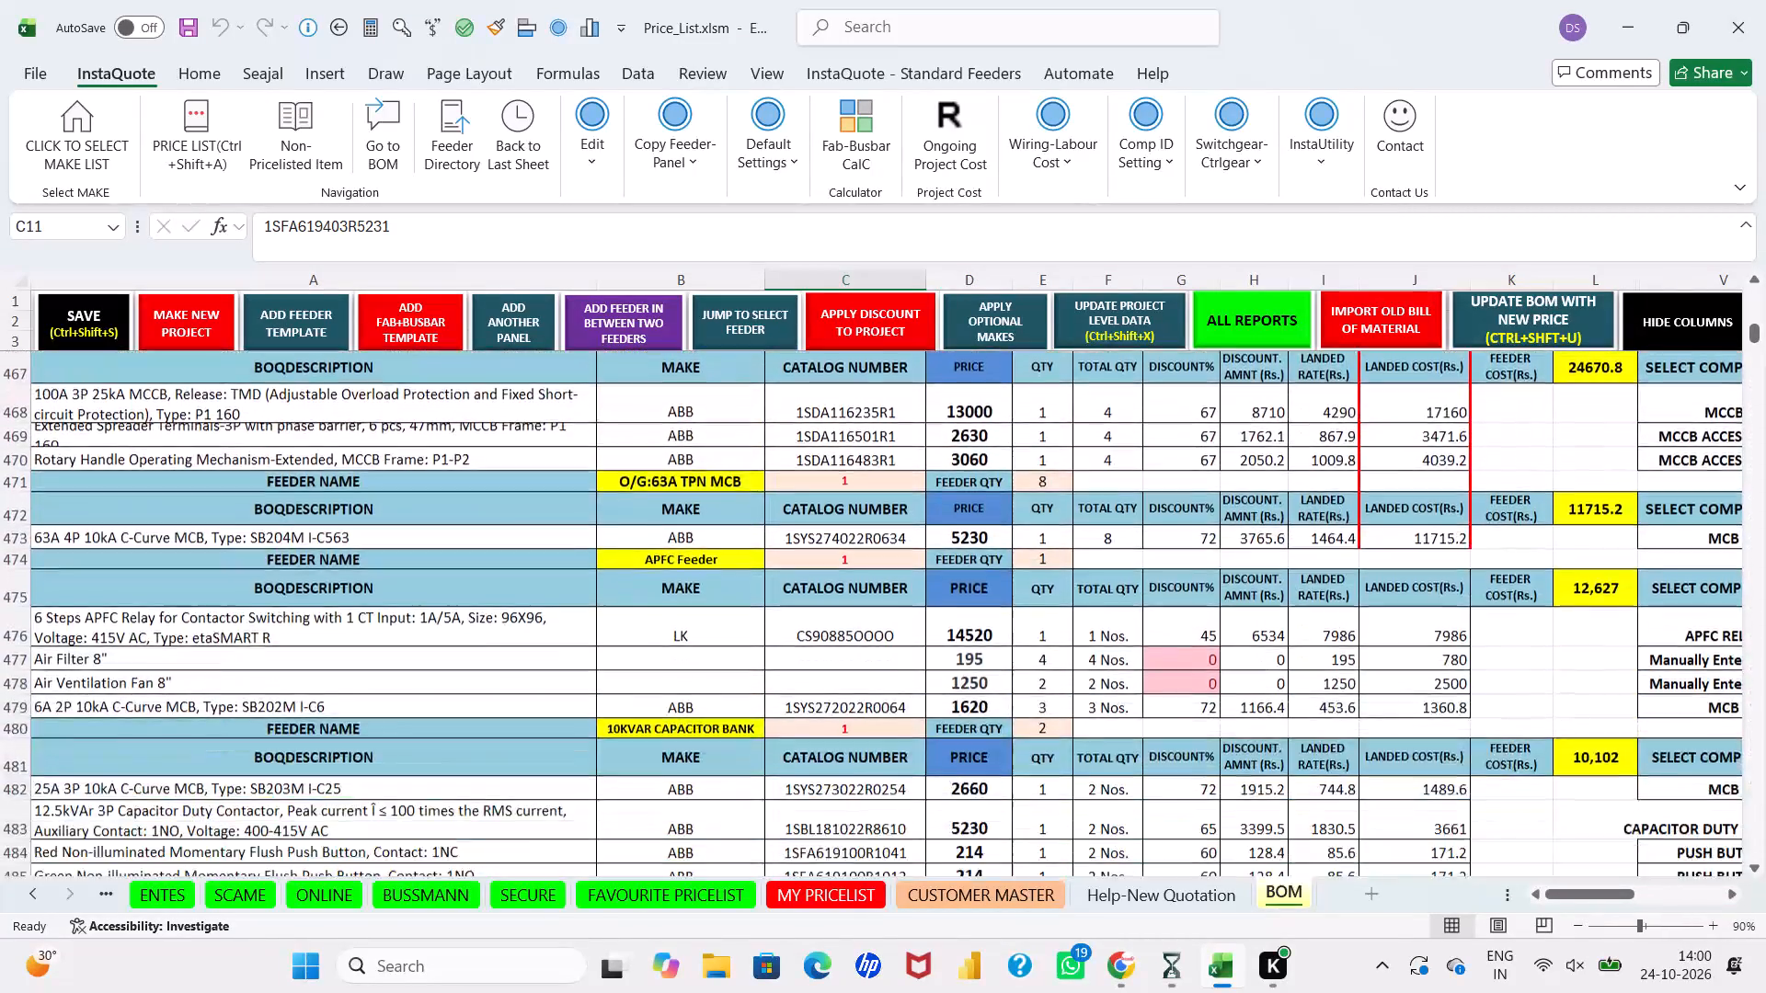
pyautogui.scroll(-5, 645, 684)
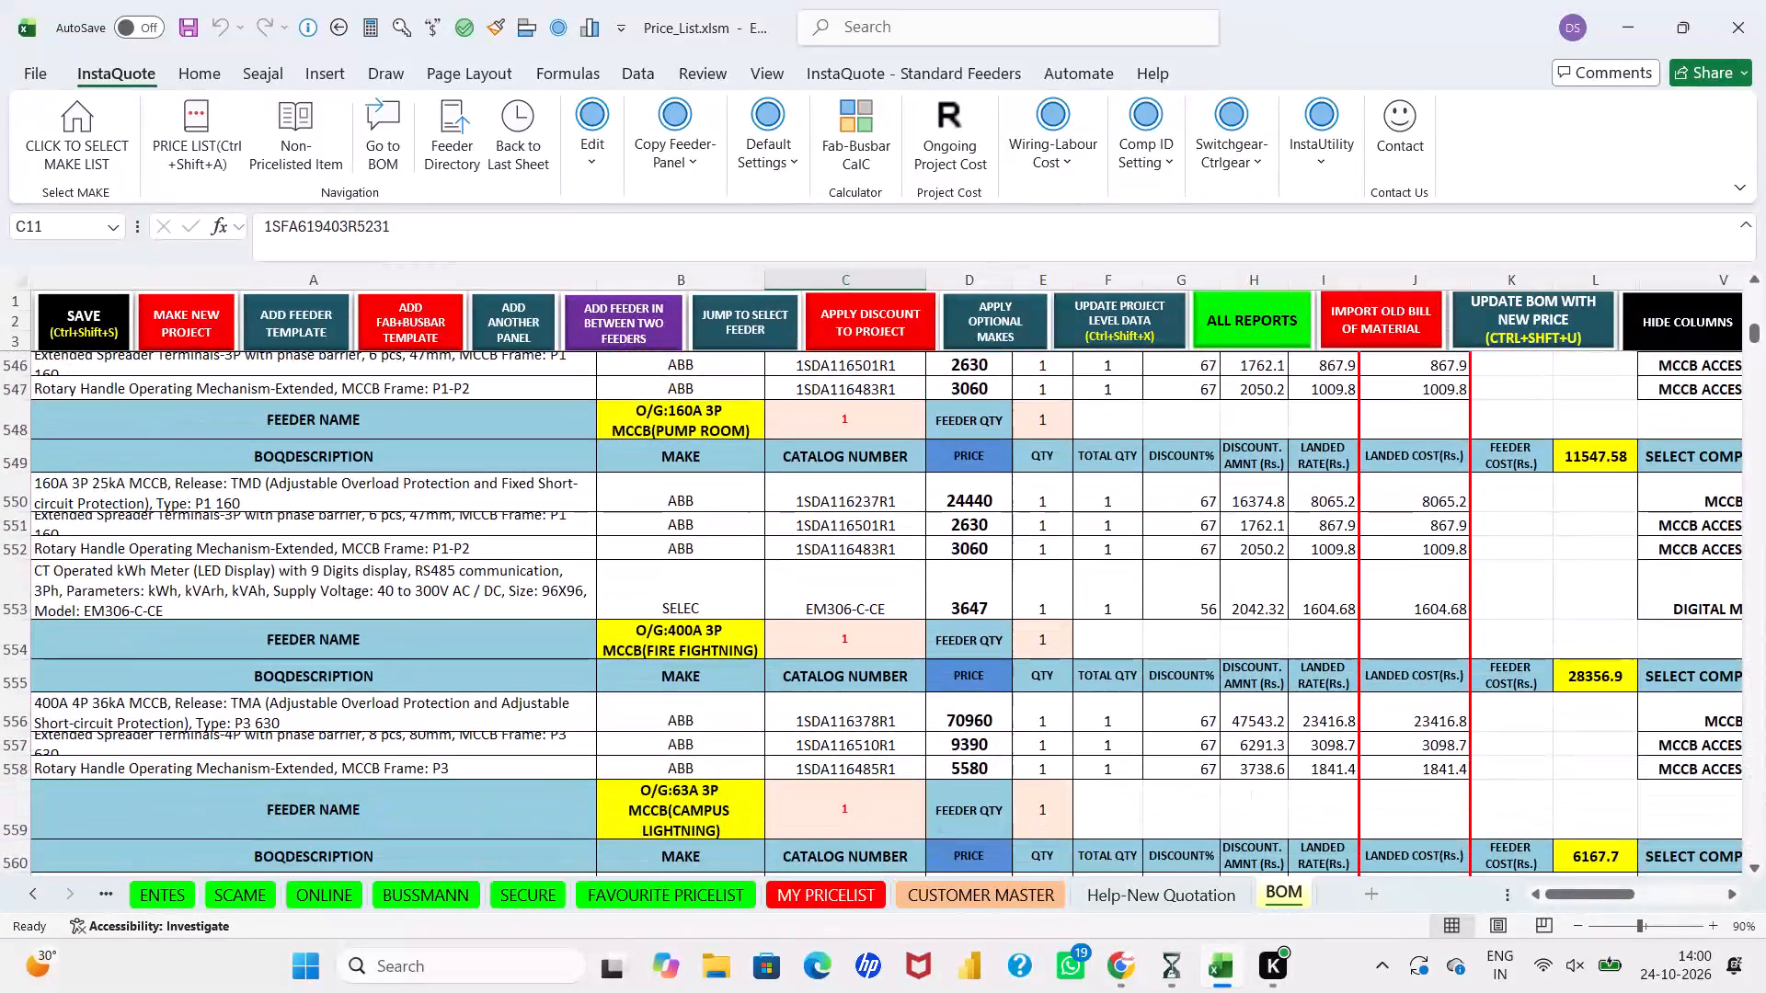
pyautogui.scroll(-1, 645, 684)
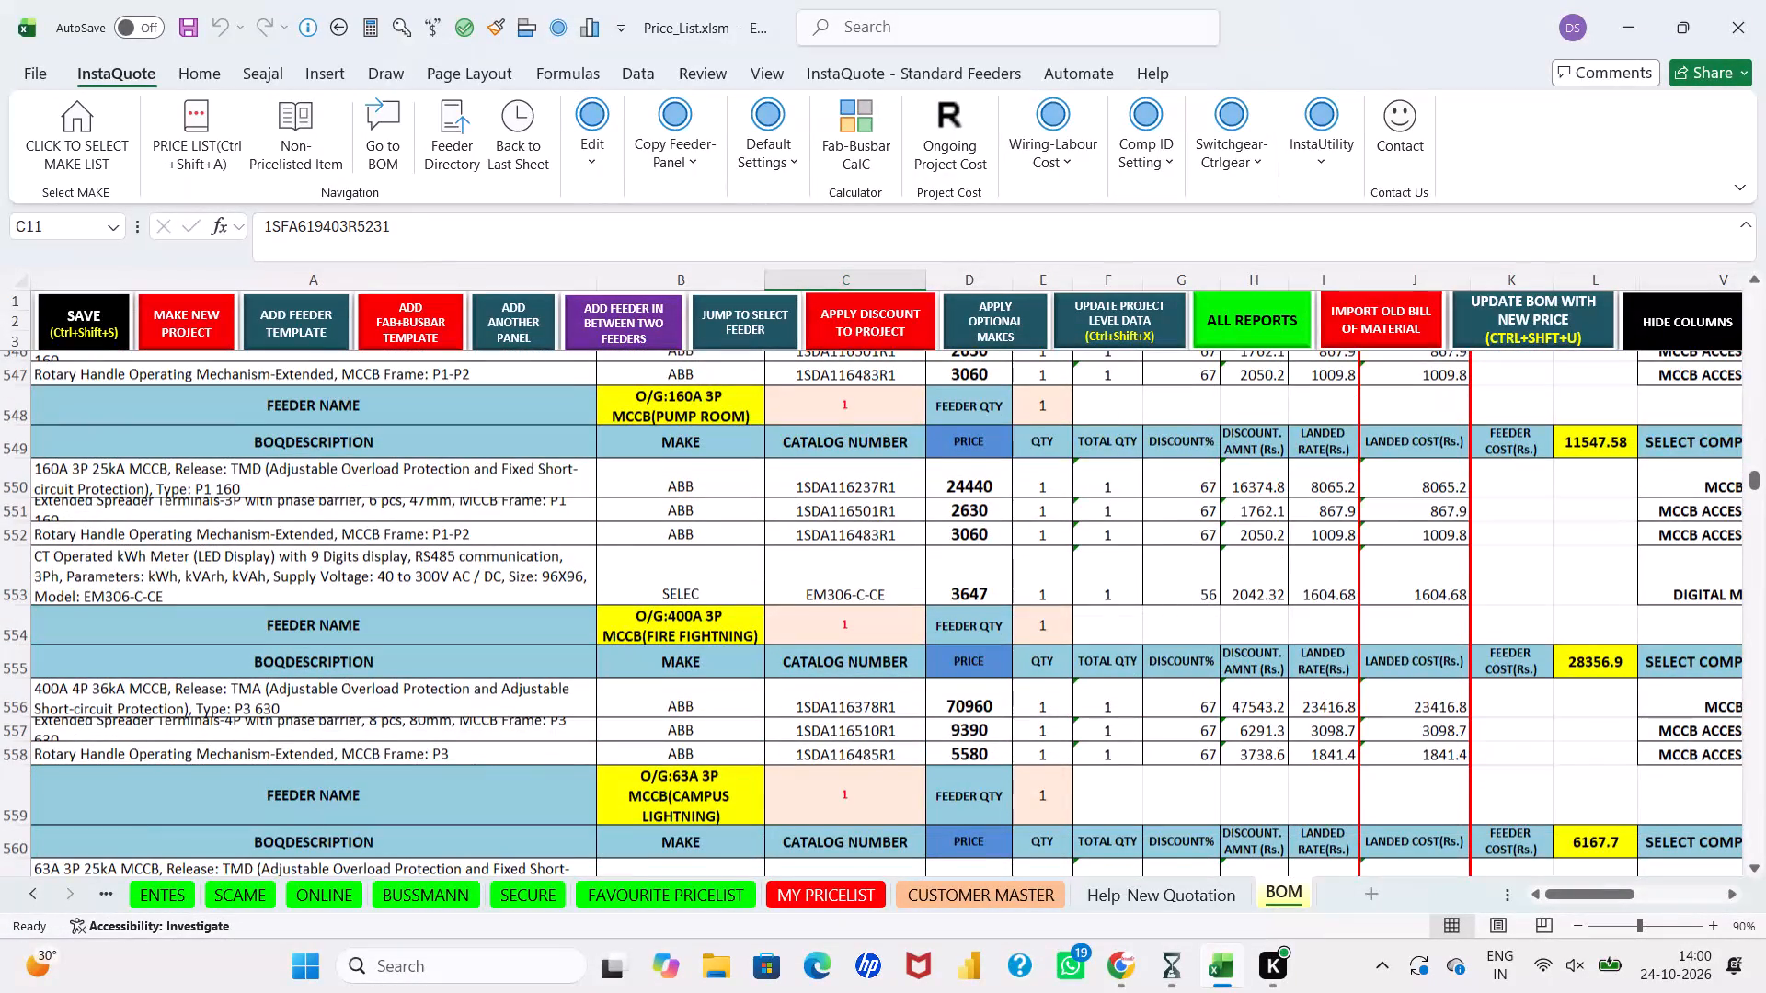
pyautogui.click(23, 558)
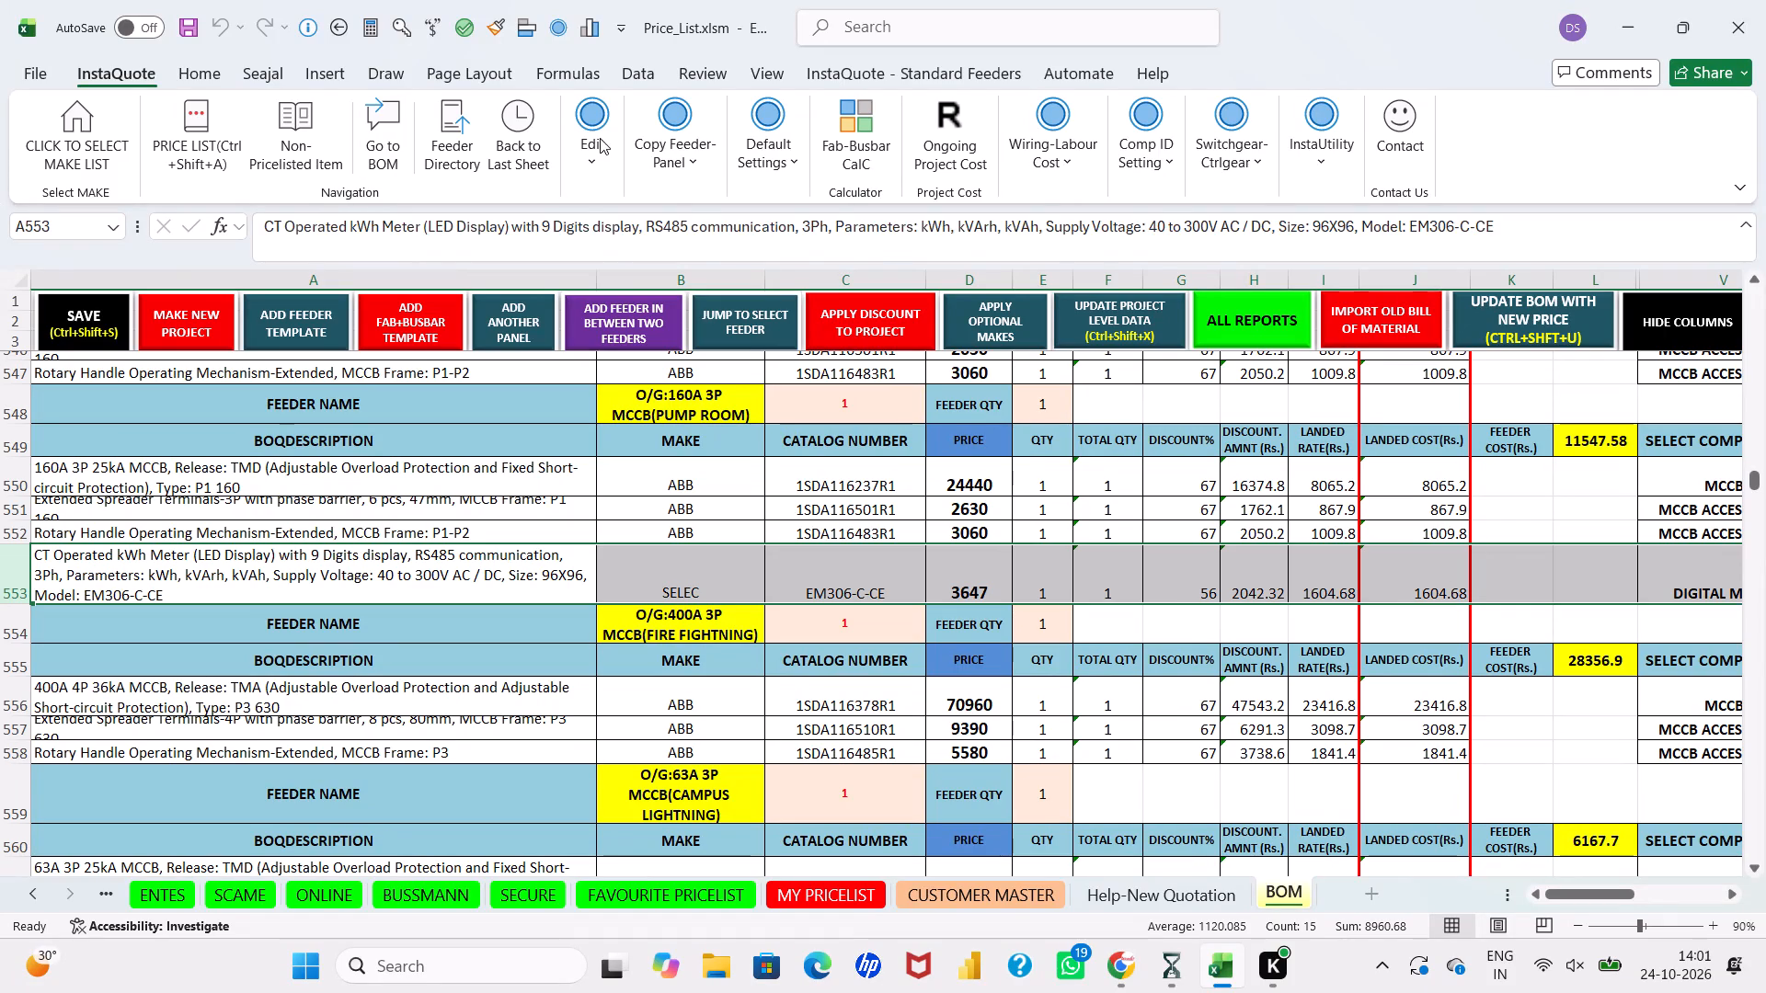
pyautogui.click(600, 138)
pyautogui.click(767, 249)
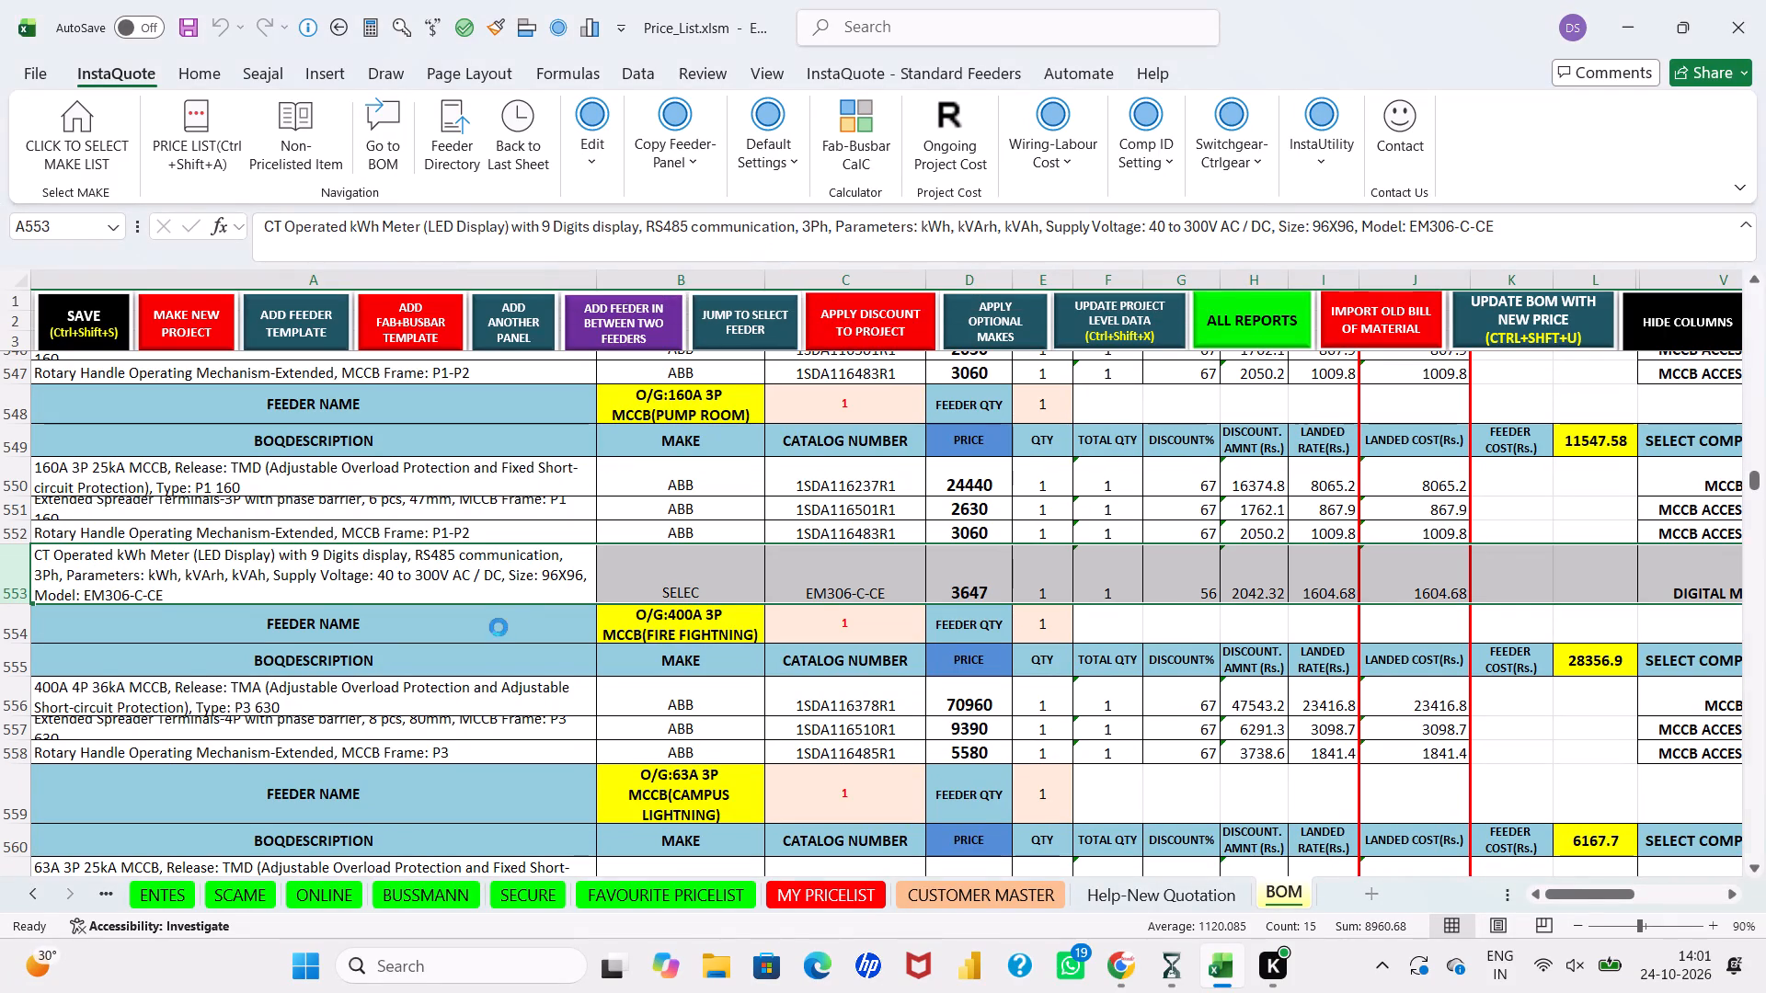
# Enter the description "CT 150/5A , Class 1, Burden 5VA, Type Resincast" in the new row below the kWh meter.
pyautogui.click(481, 621)
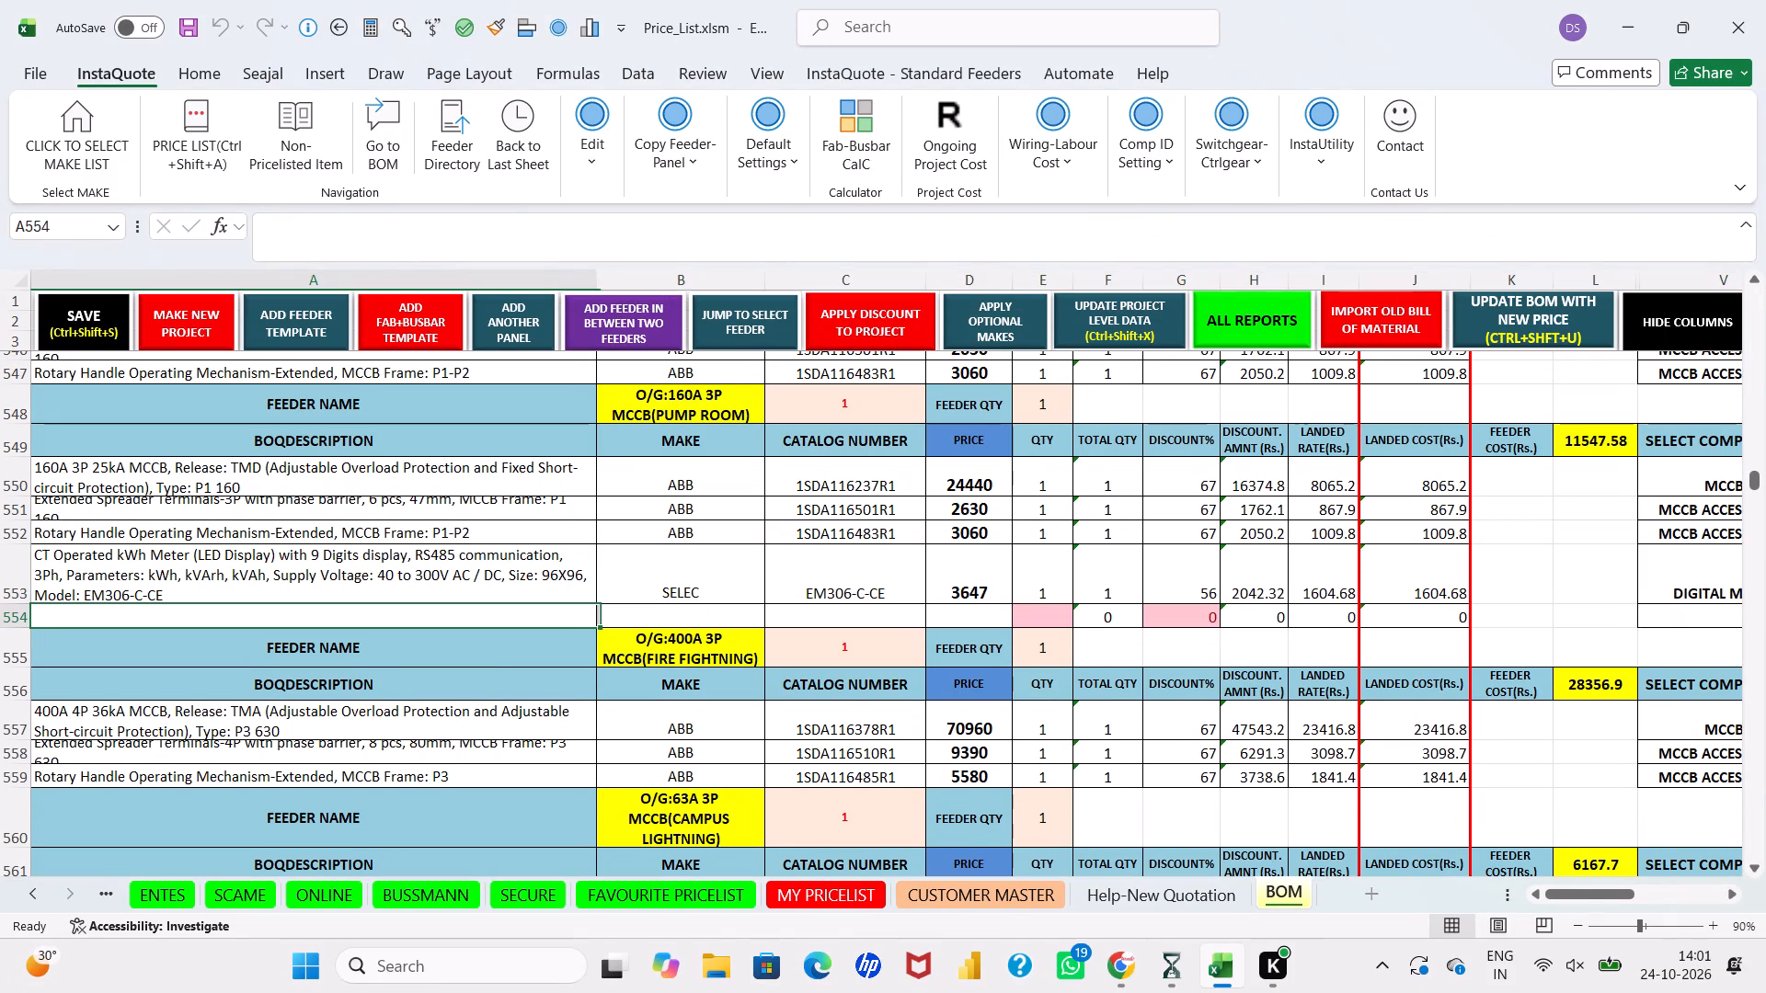
pyautogui.write('150')
pyautogui.write('/5A , C')
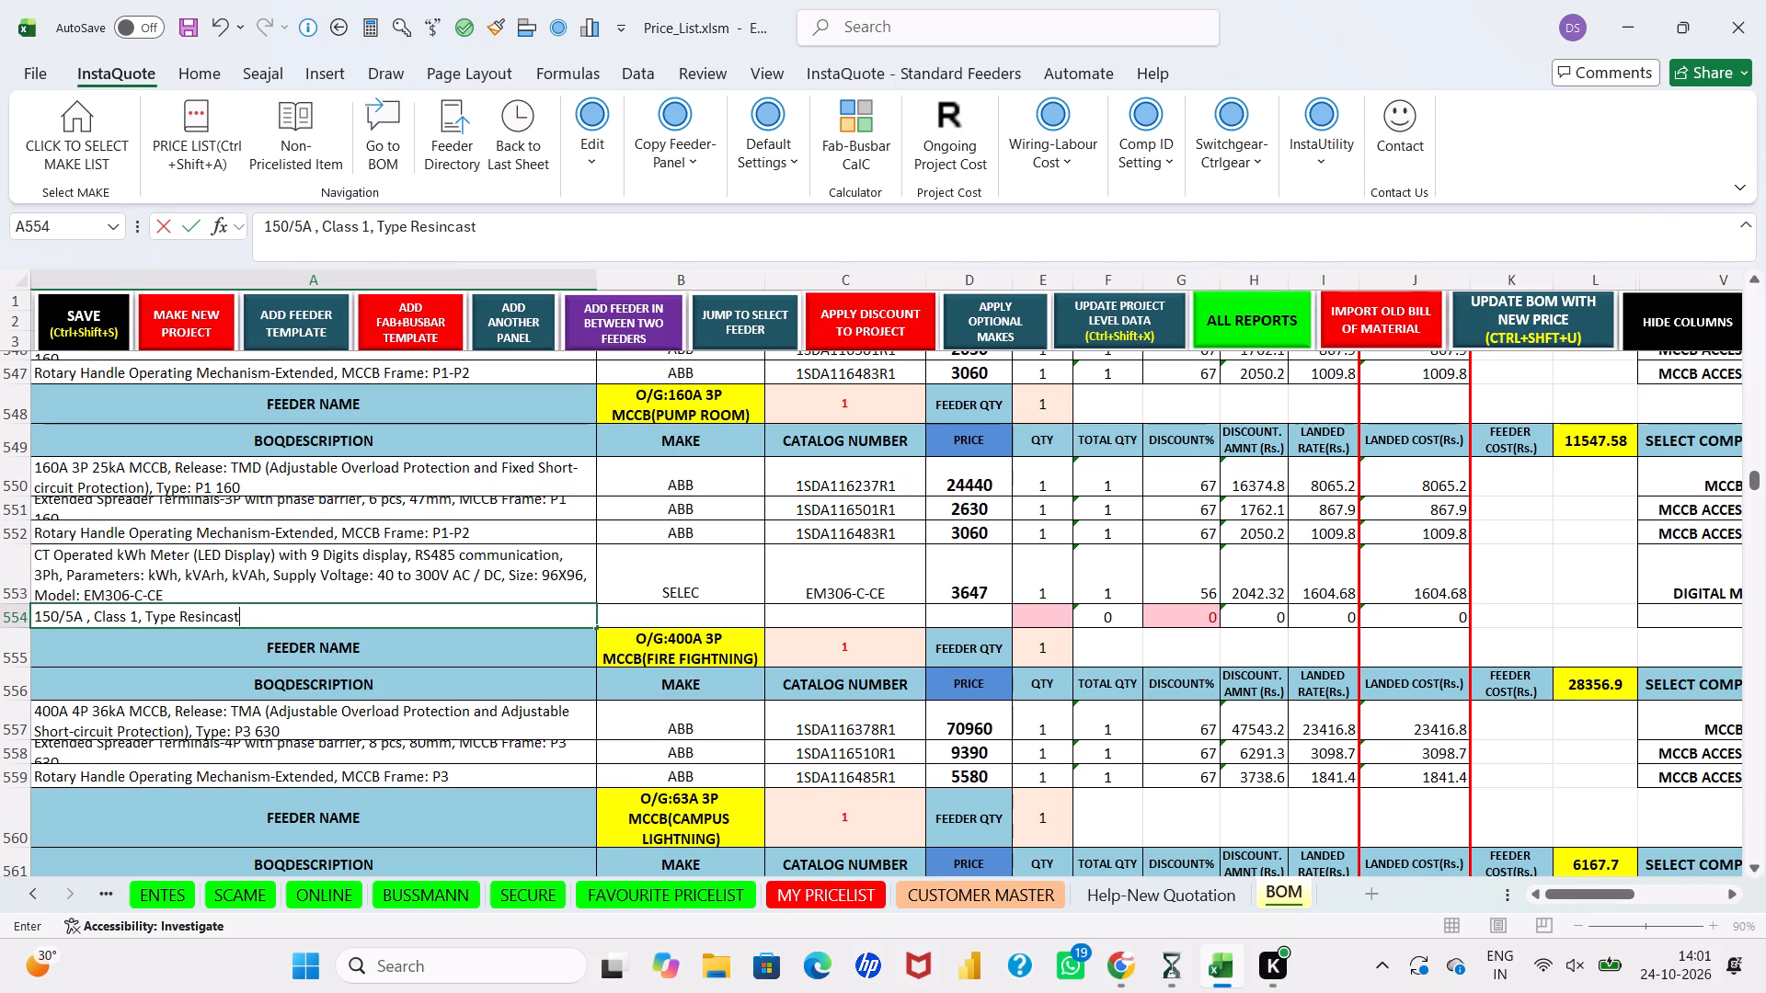
pyautogui.press('Left')
pyautogui.press('Left')
pyautogui.press('Left')
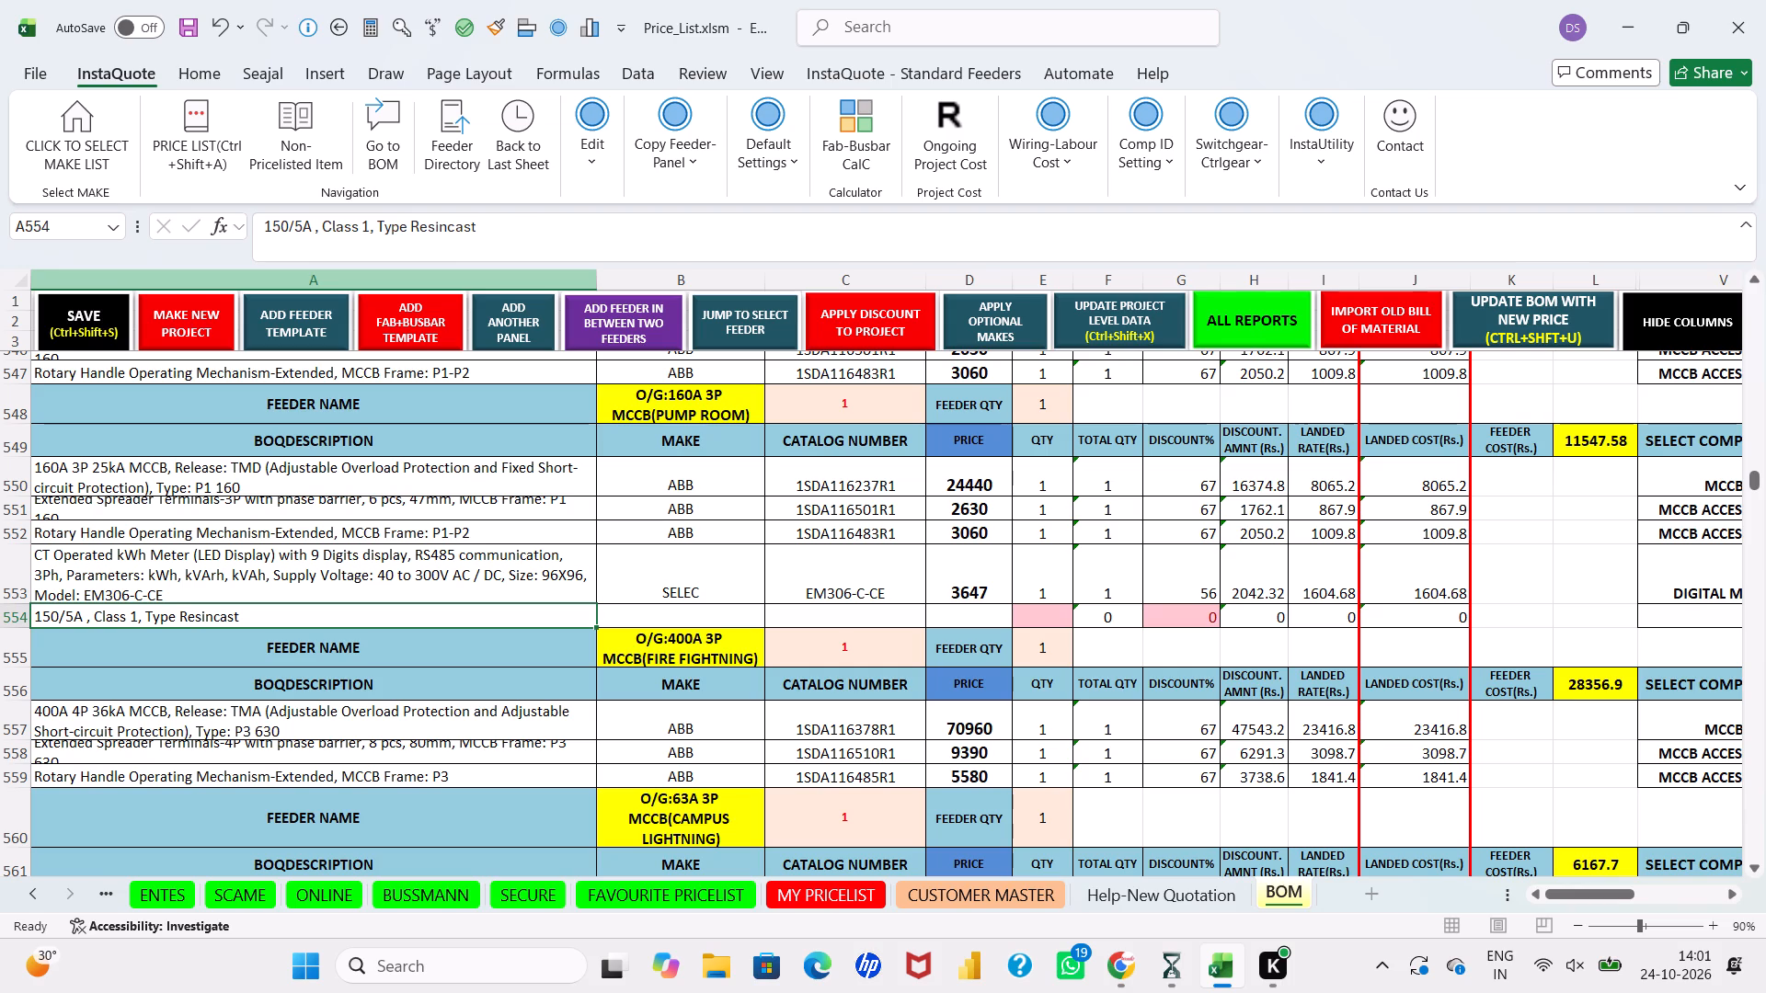
pyautogui.click(264, 228)
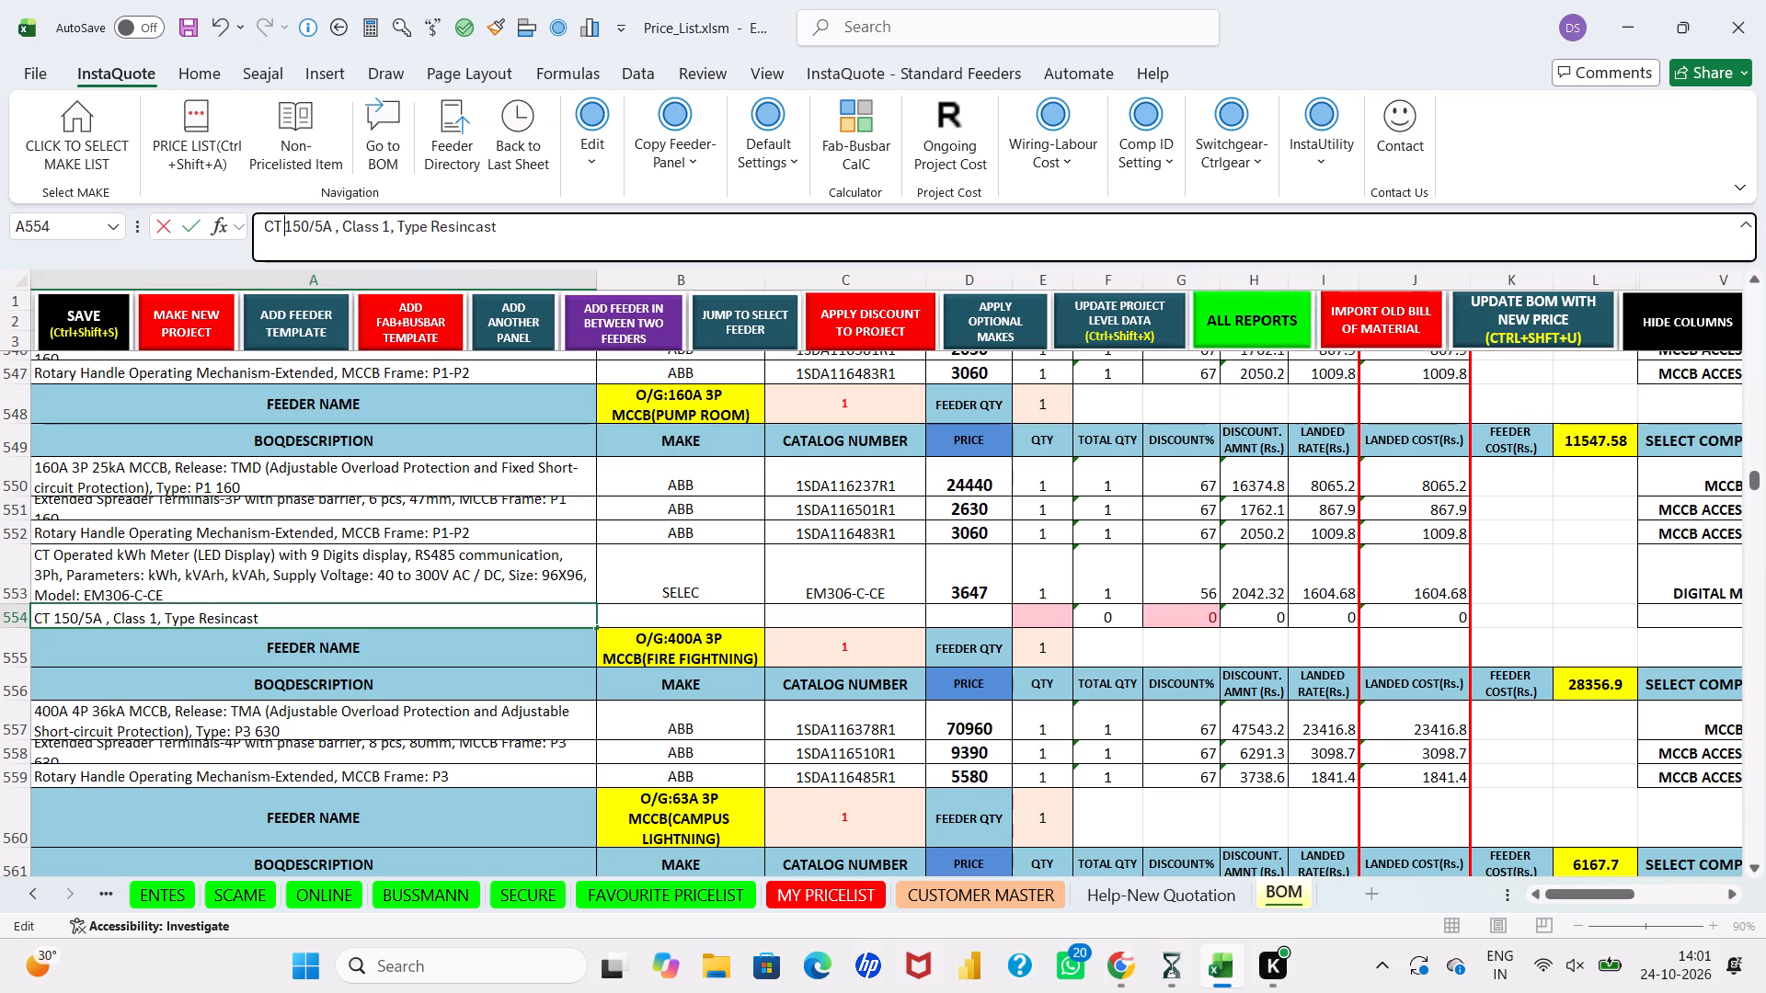
pyautogui.click(395, 223)
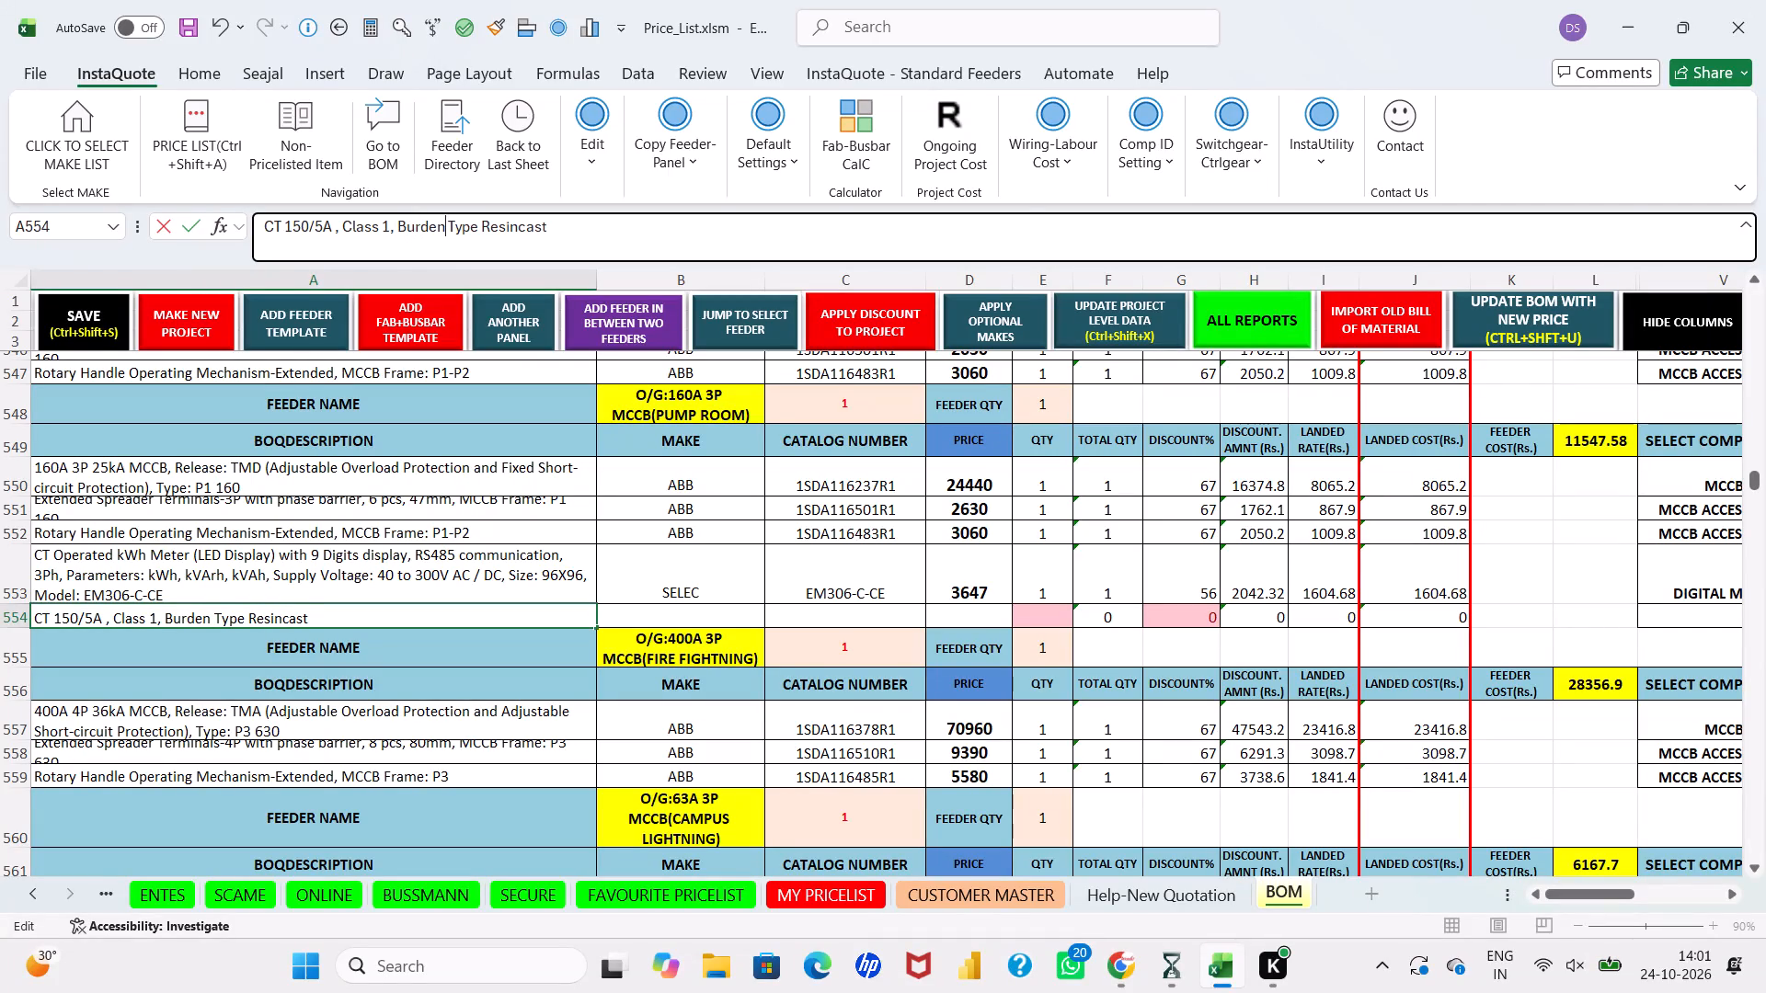
pyautogui.press('space')
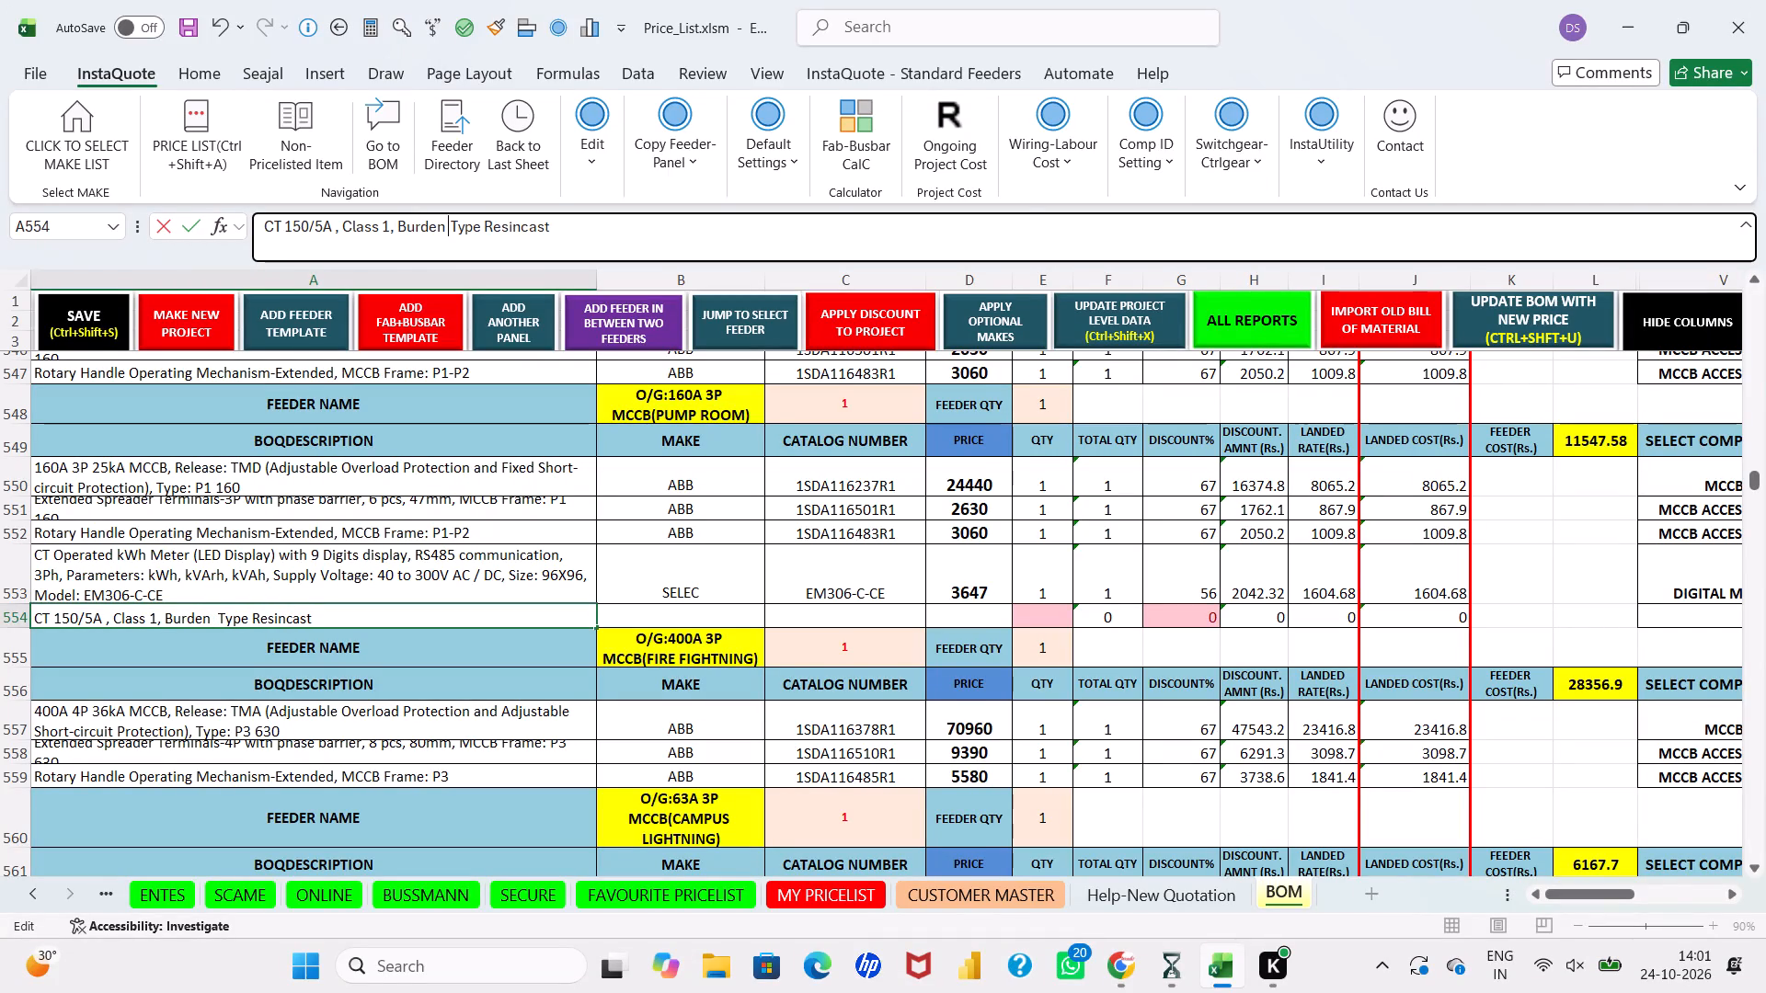
pyautogui.press('5')
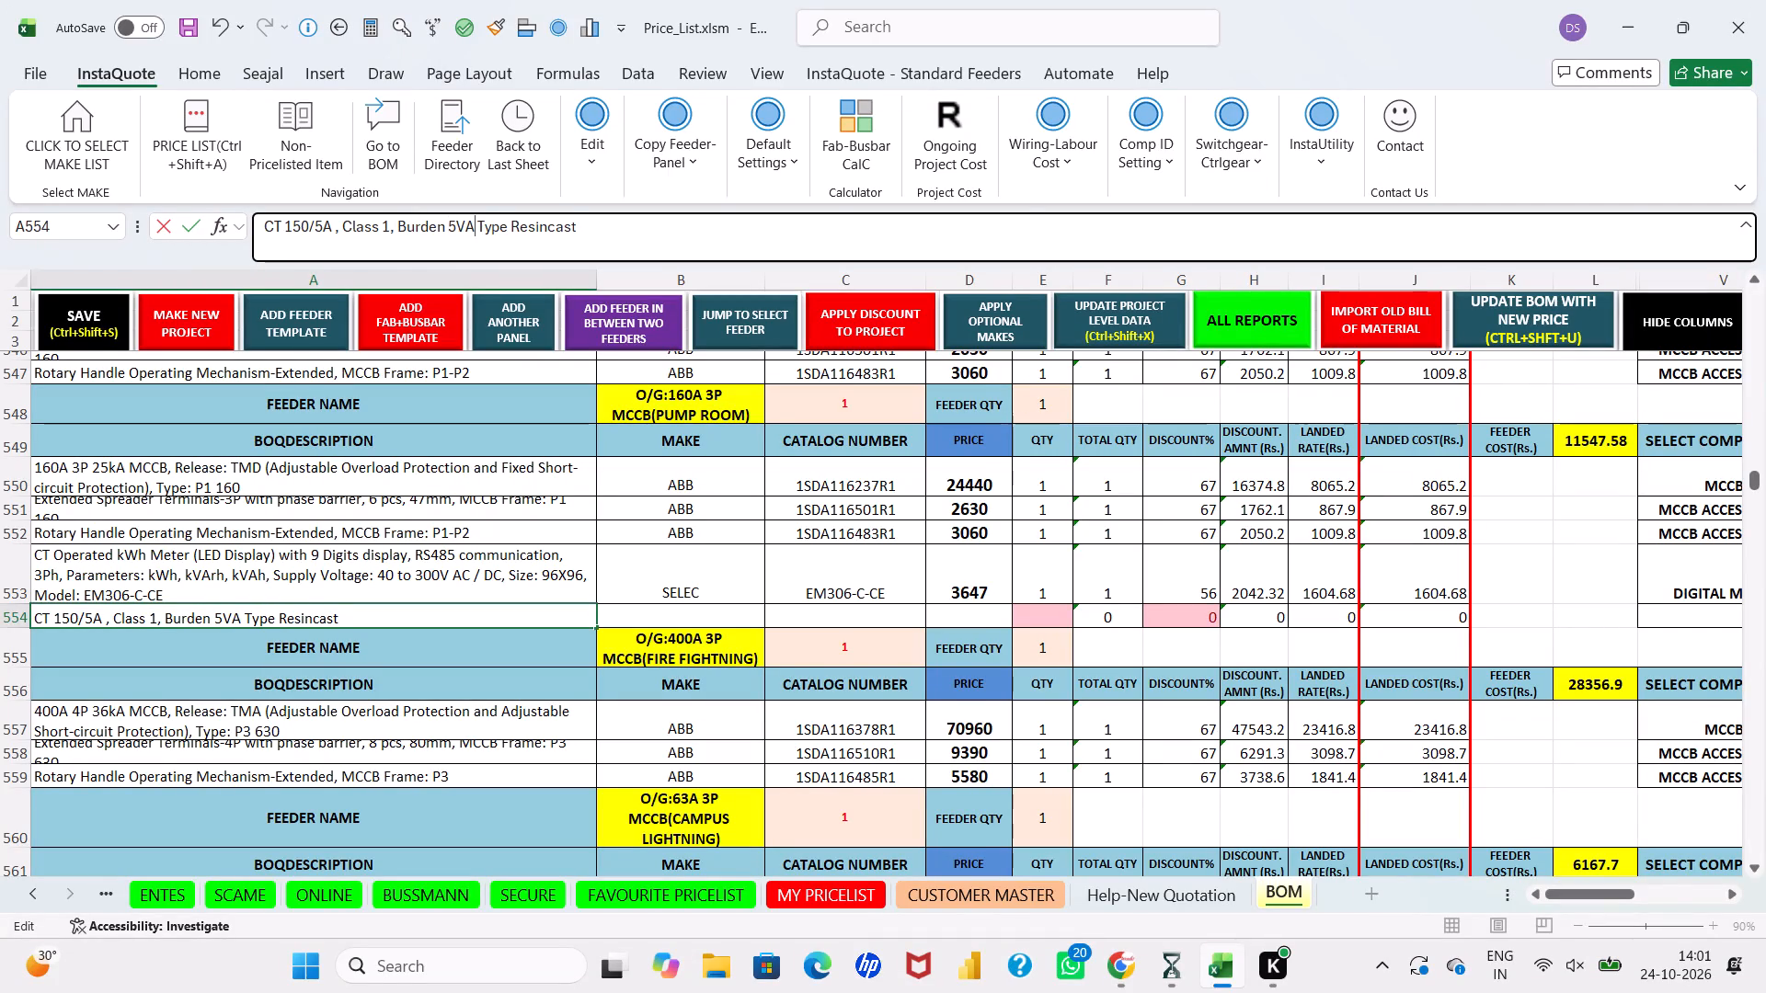
pyautogui.press(',')
pyautogui.press('Return')
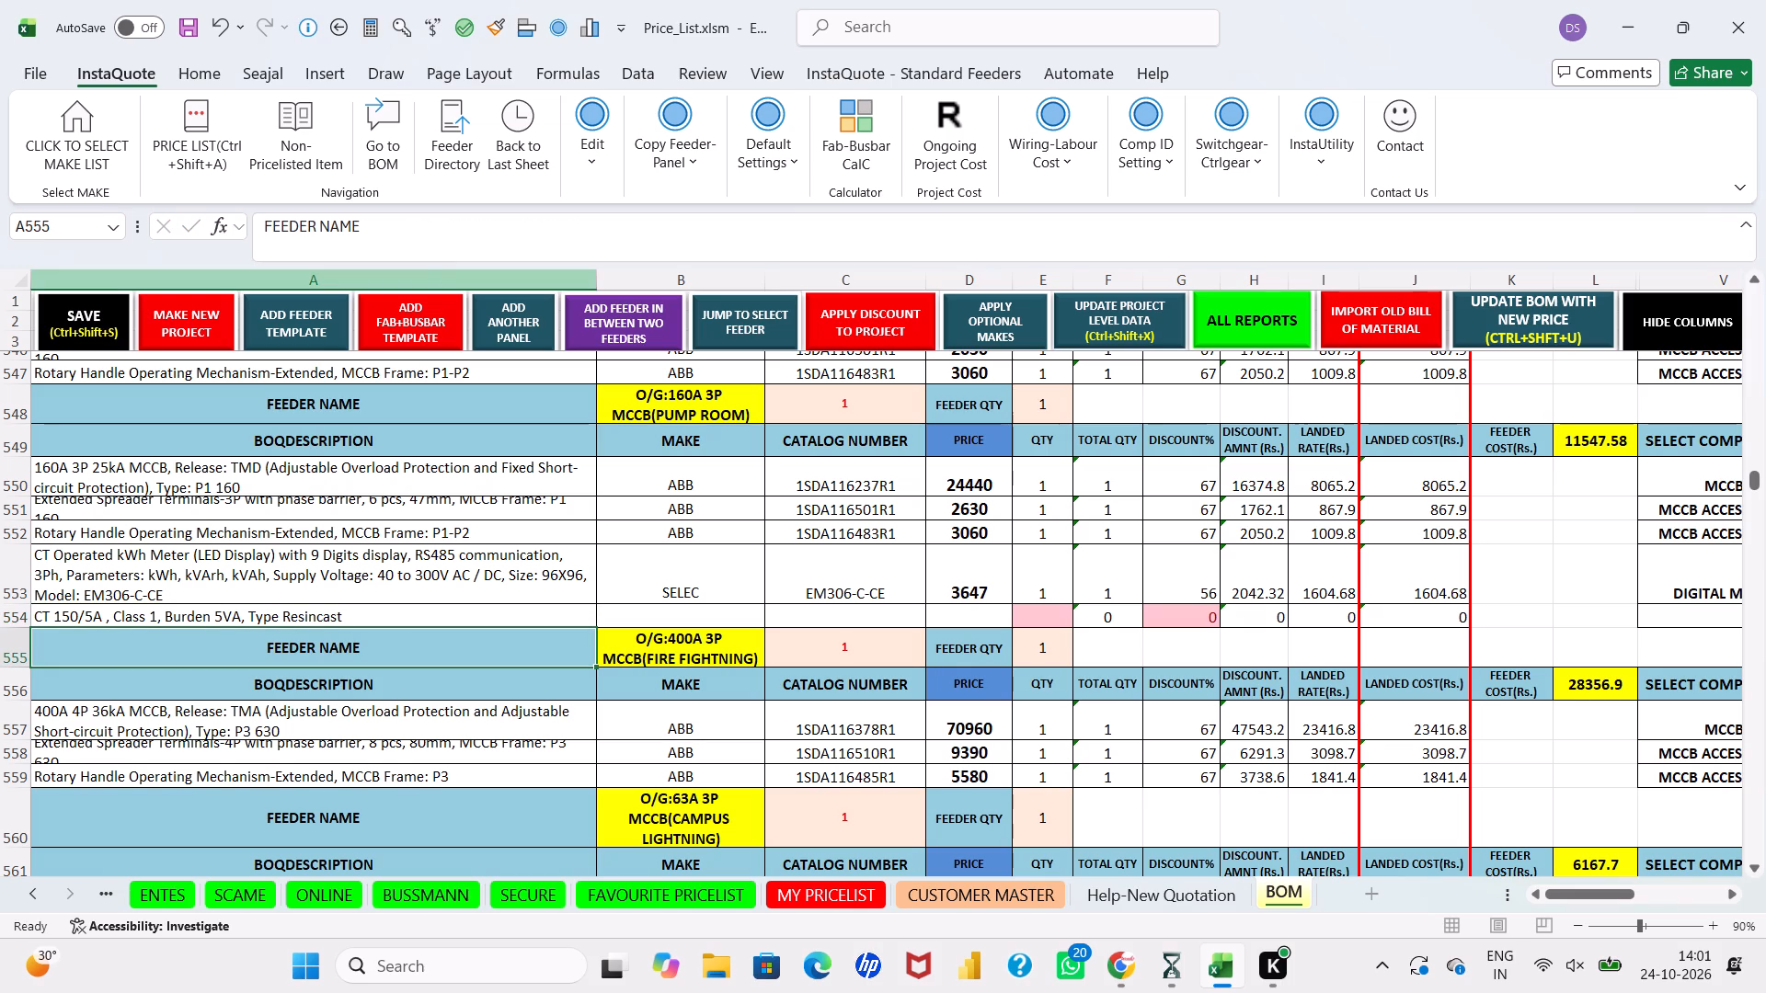
# Fill in the CT row with make HIND ASIA / REPUTED, catalog number NA, price 570 and quantity 3.
pyautogui.click(720, 618)
pyautogui.write('HIN')
pyautogui.press('Tab')
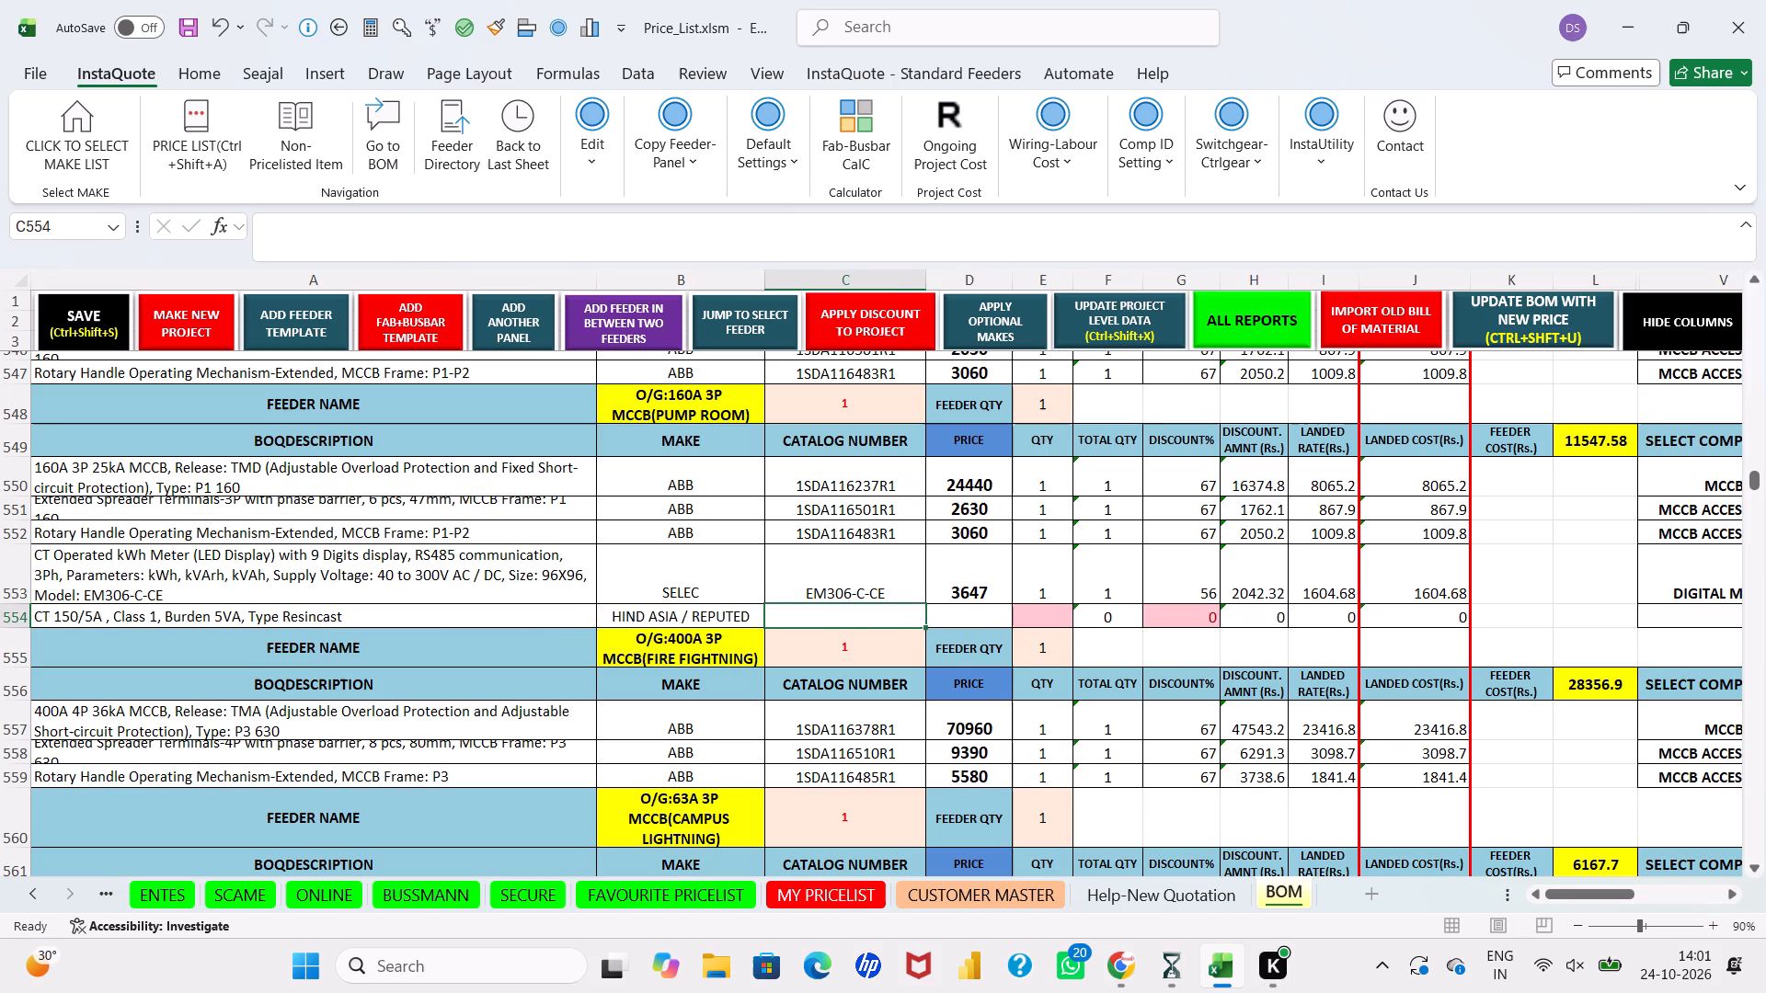
pyautogui.write('NA')
pyautogui.press('Right')
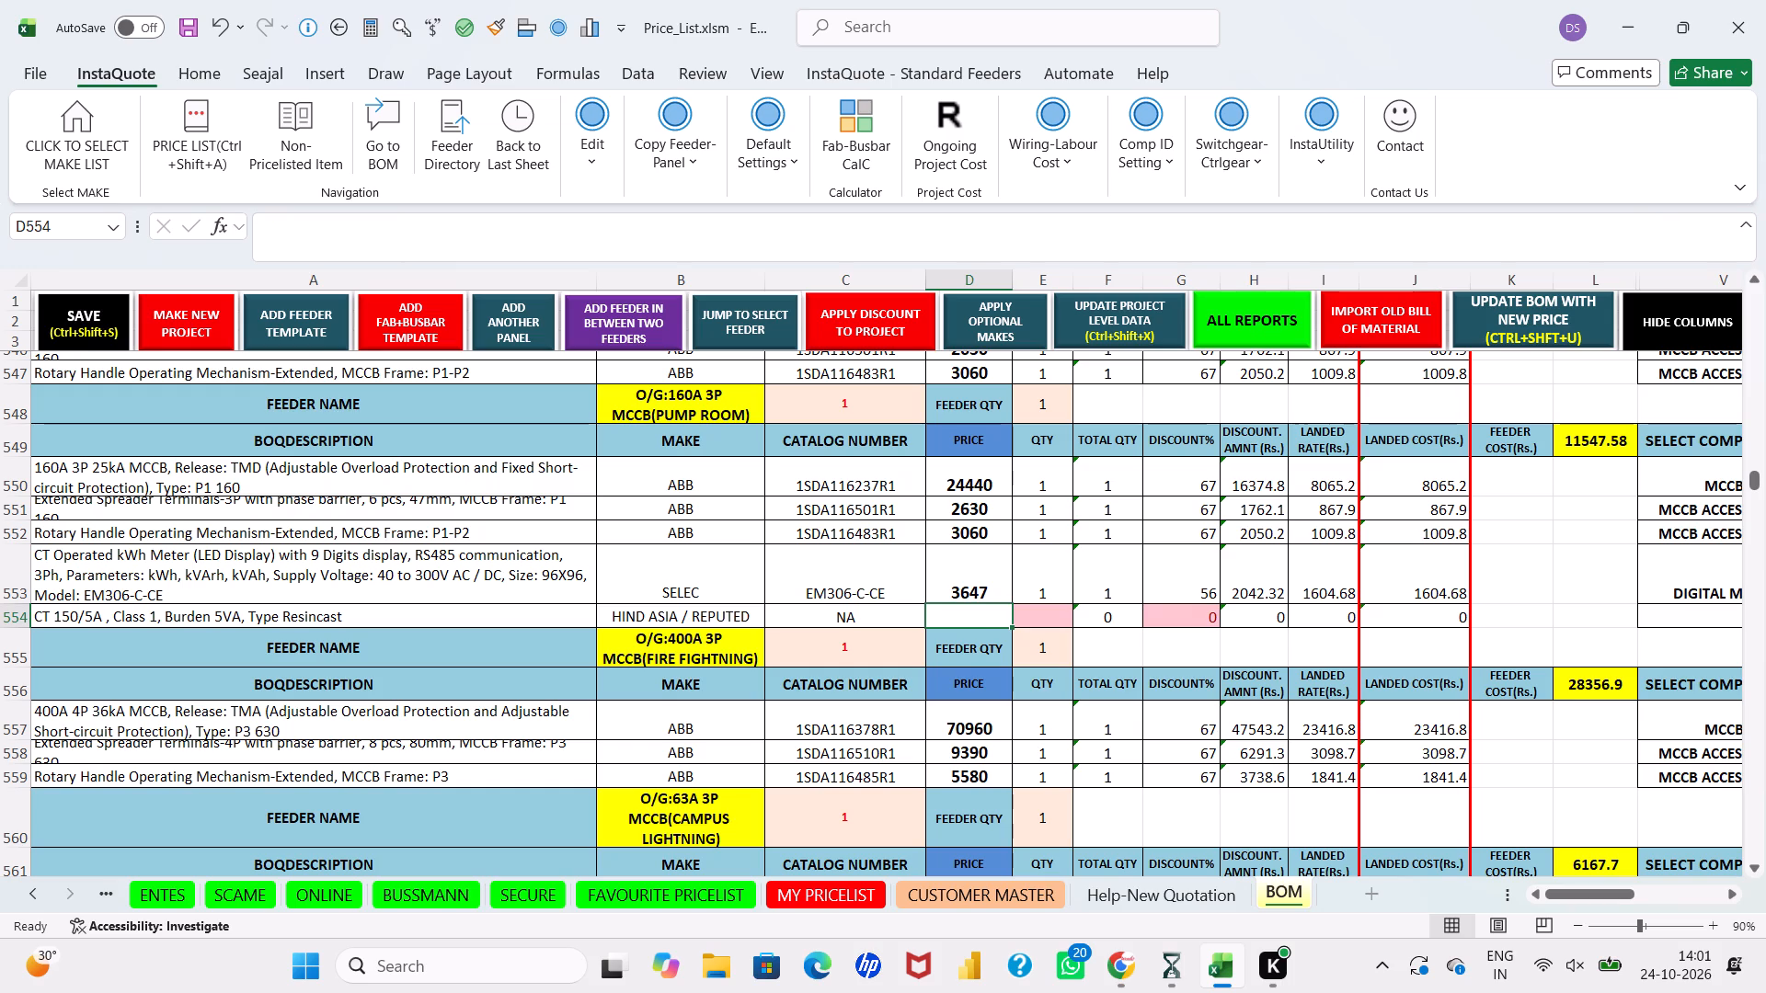
pyautogui.write('57-')
pyautogui.press('BackSpace')
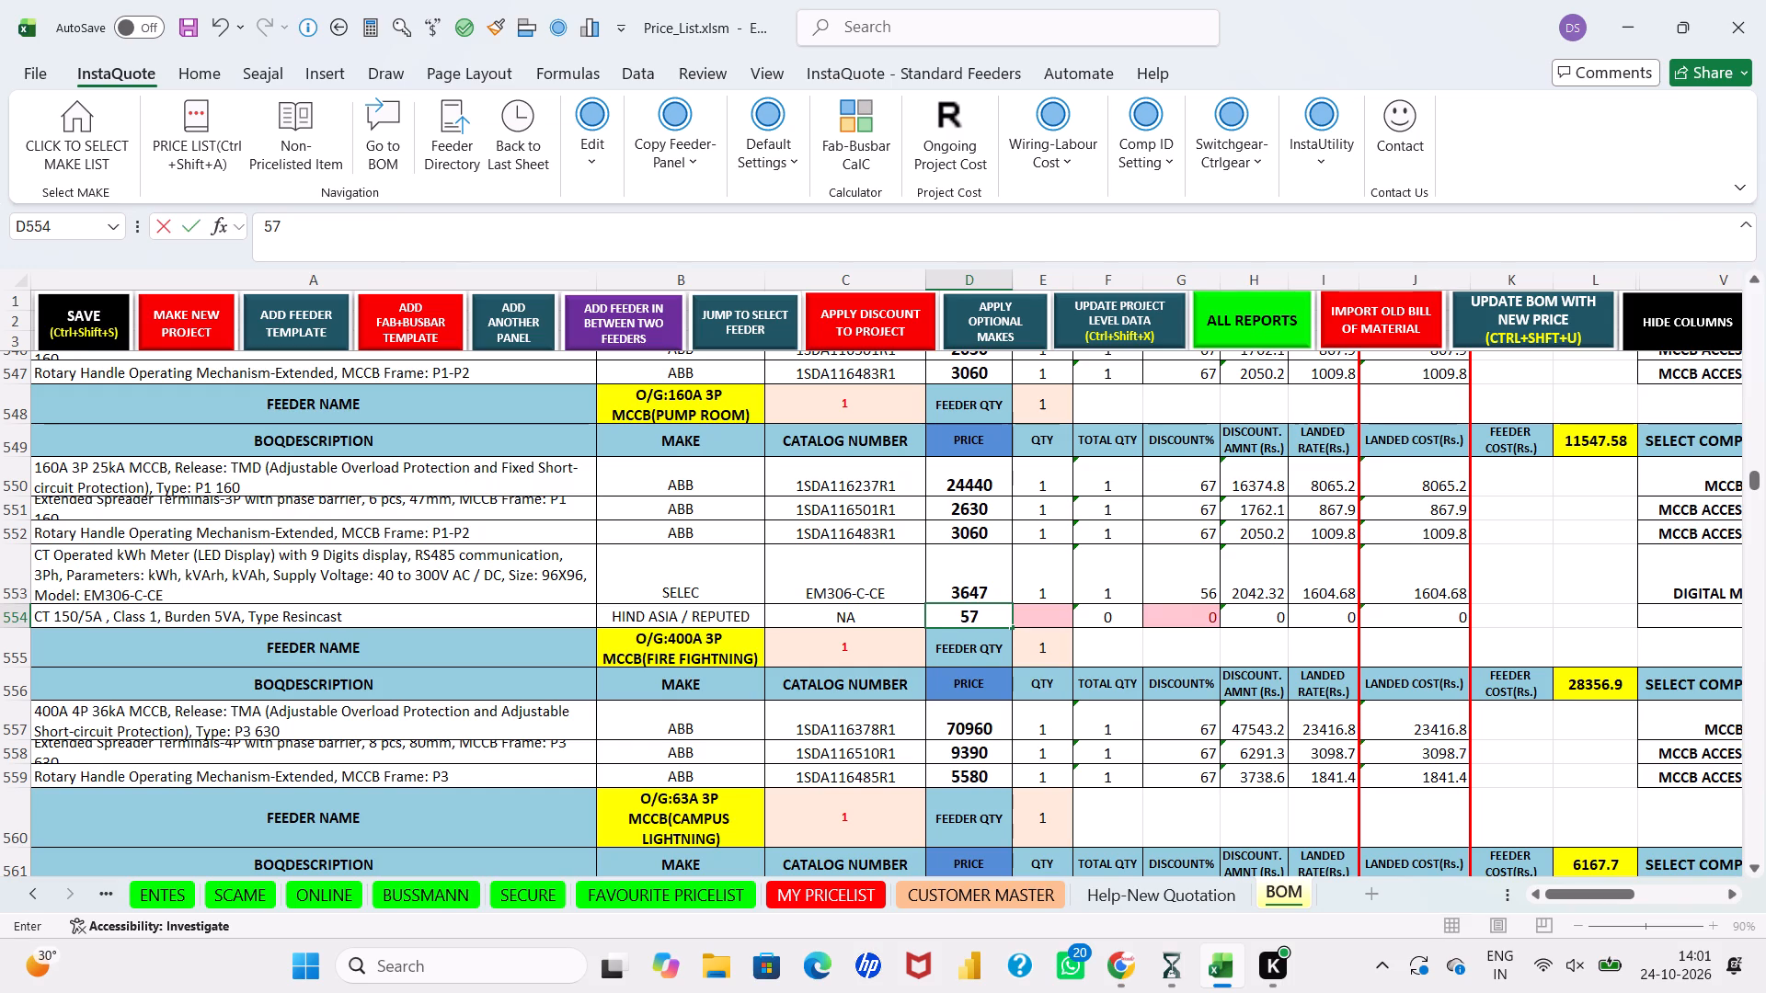
pyautogui.press('0')
pyautogui.press('Right')
pyautogui.press('3')
pyautogui.press('Return')
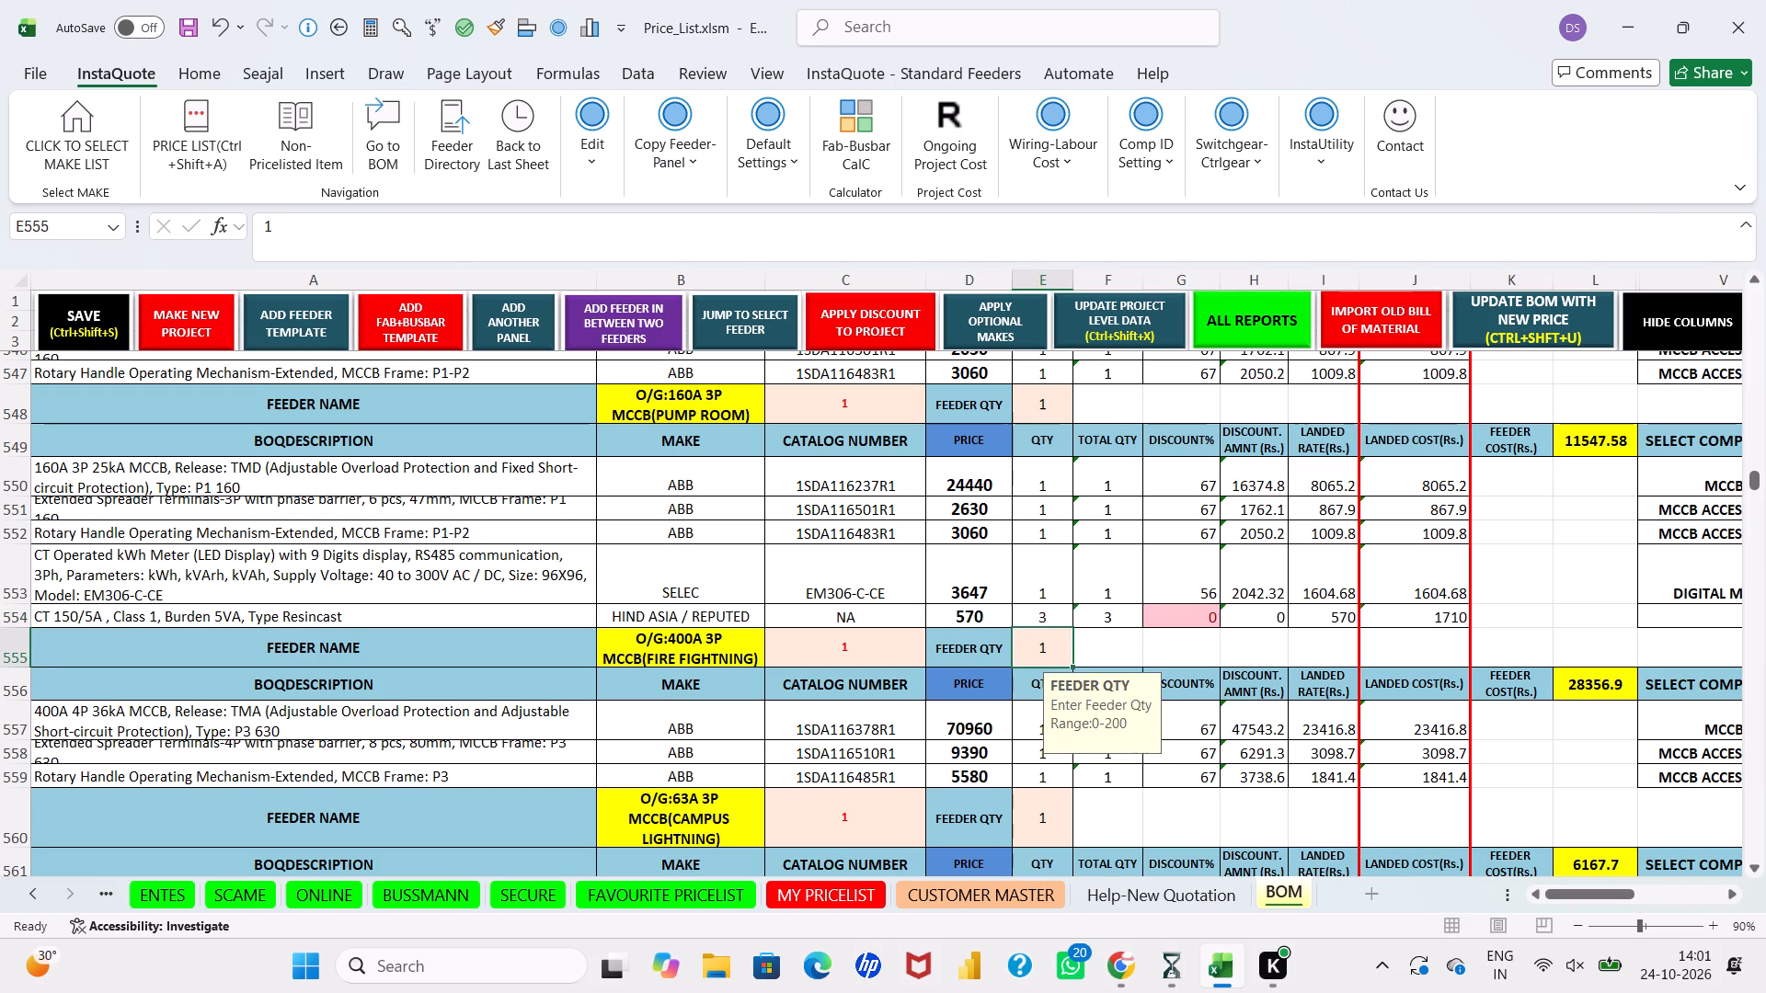
# Save the InstaQuote project with its backup.
pyautogui.click(100, 322)
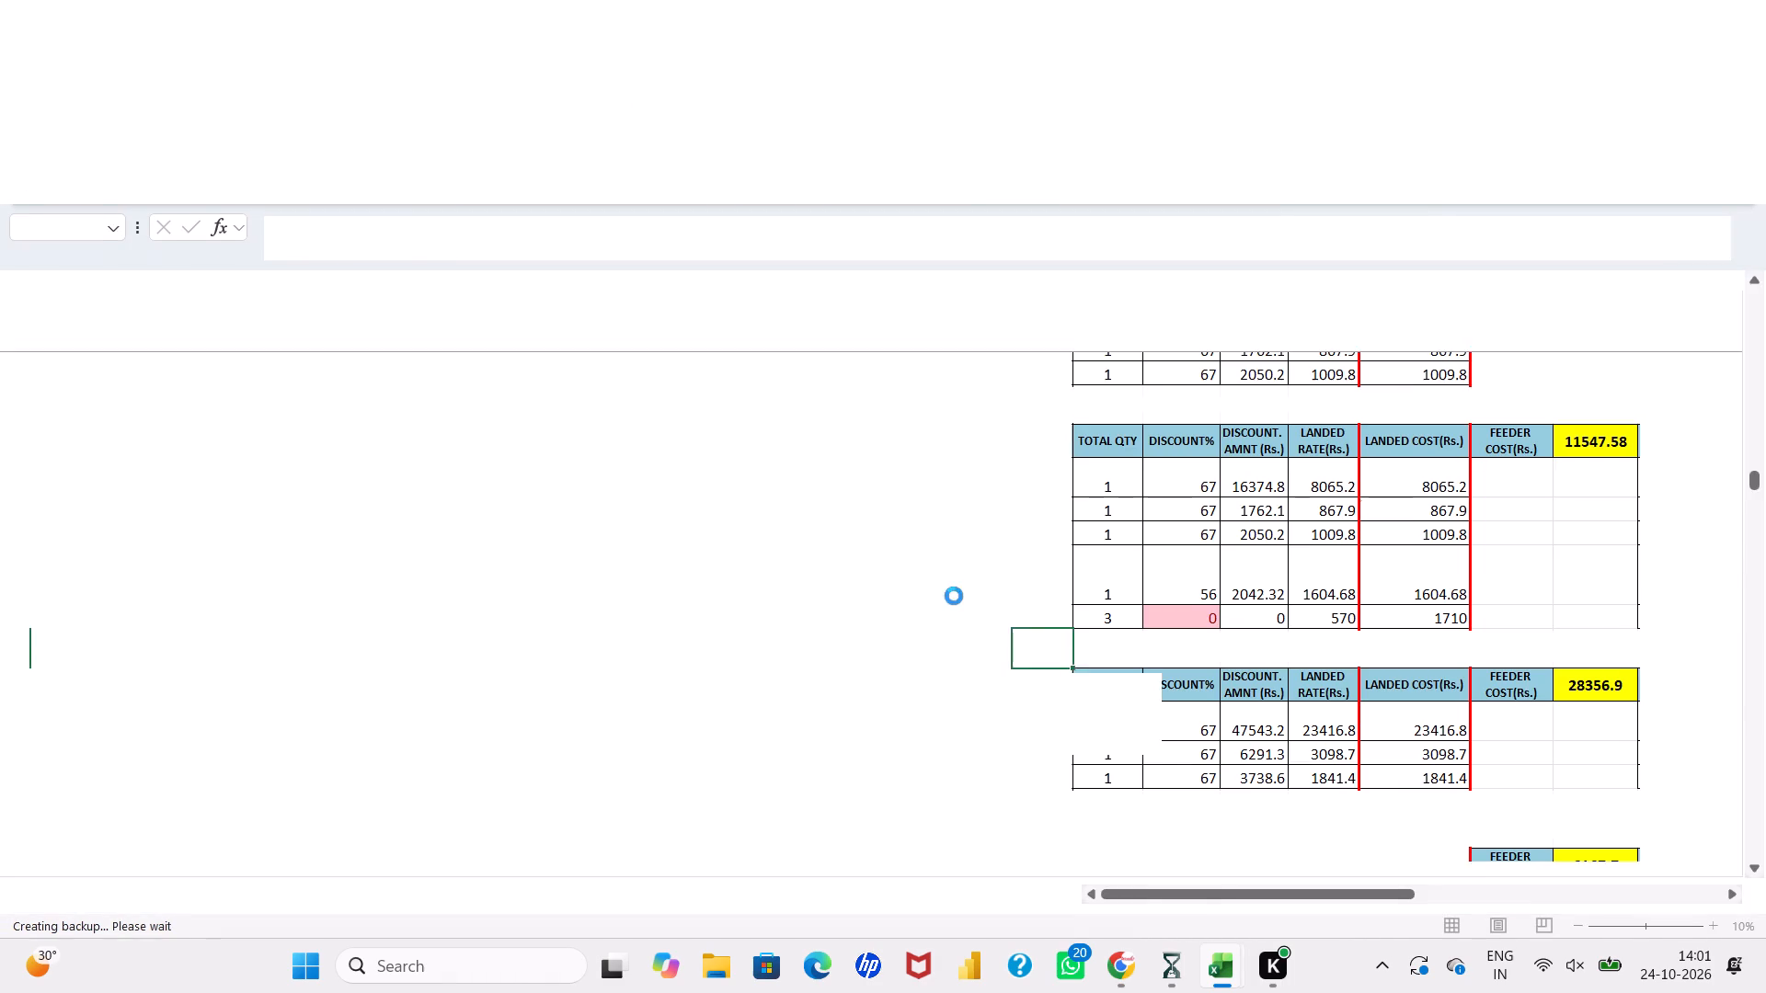
pyautogui.click(1055, 604)
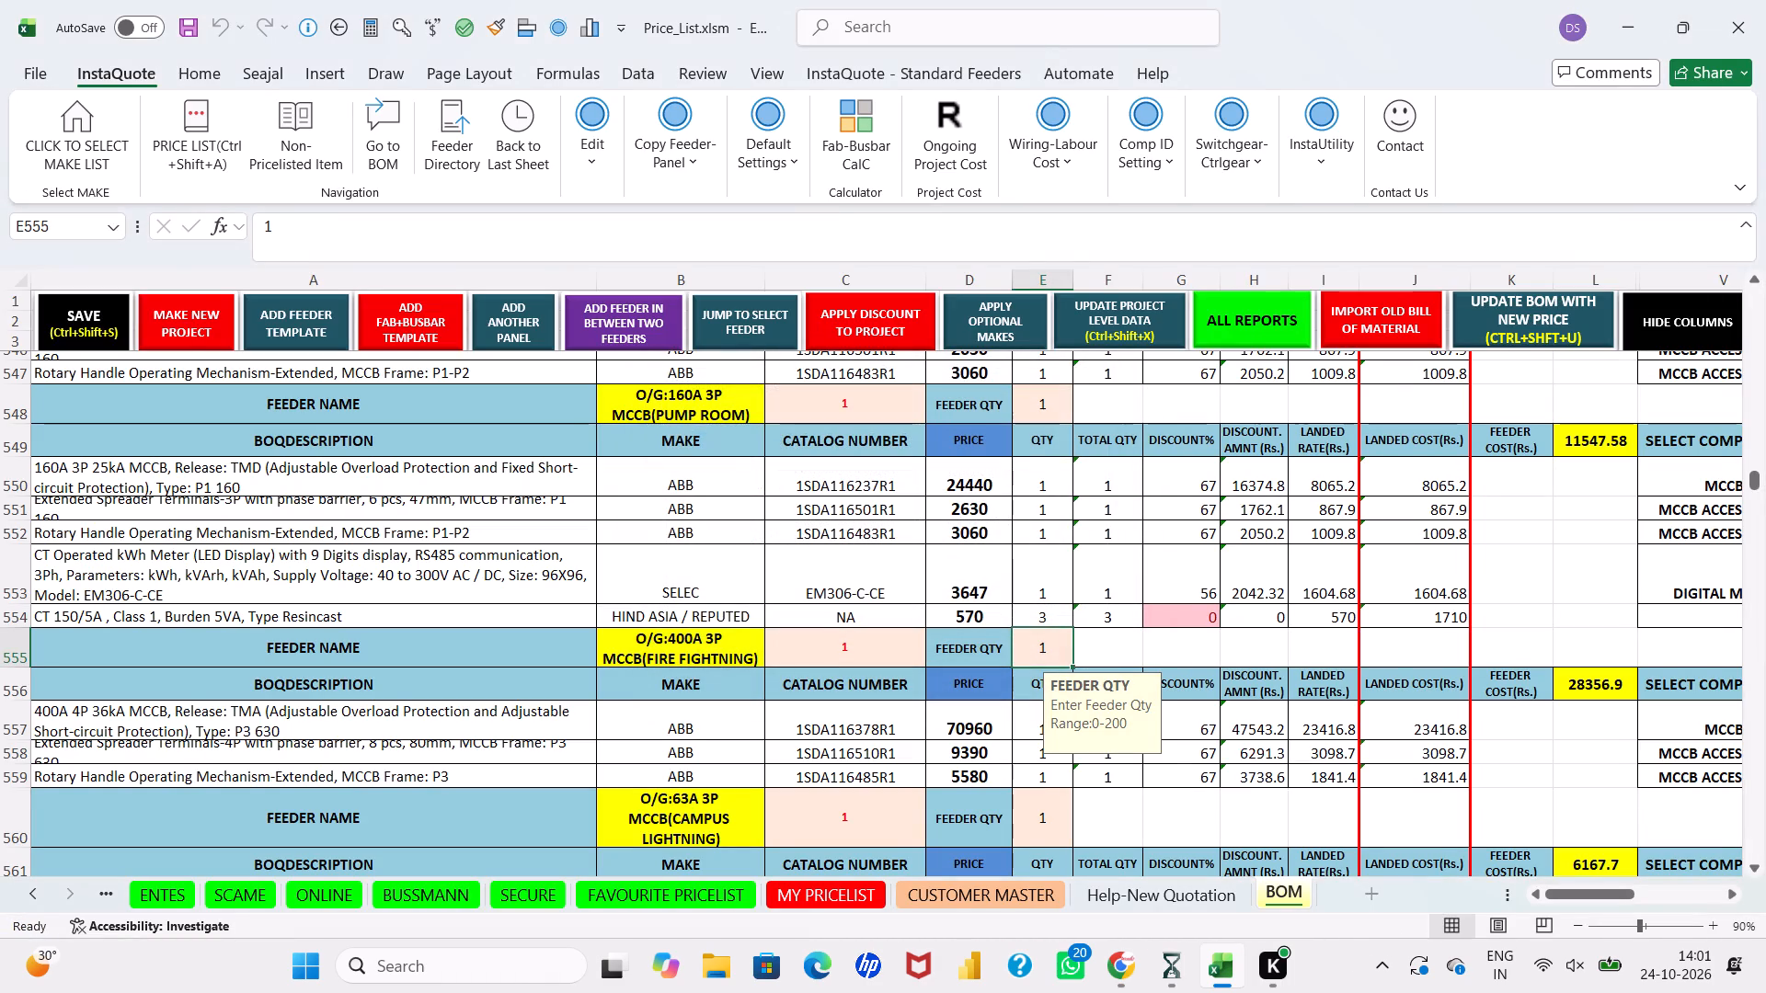
# Copy the CT 150/5A row's cells from description through total quantity in the pump-room feeder on the BOM sheet.
pyautogui.moveTo(572, 621); pyautogui.dragTo(990, 616)
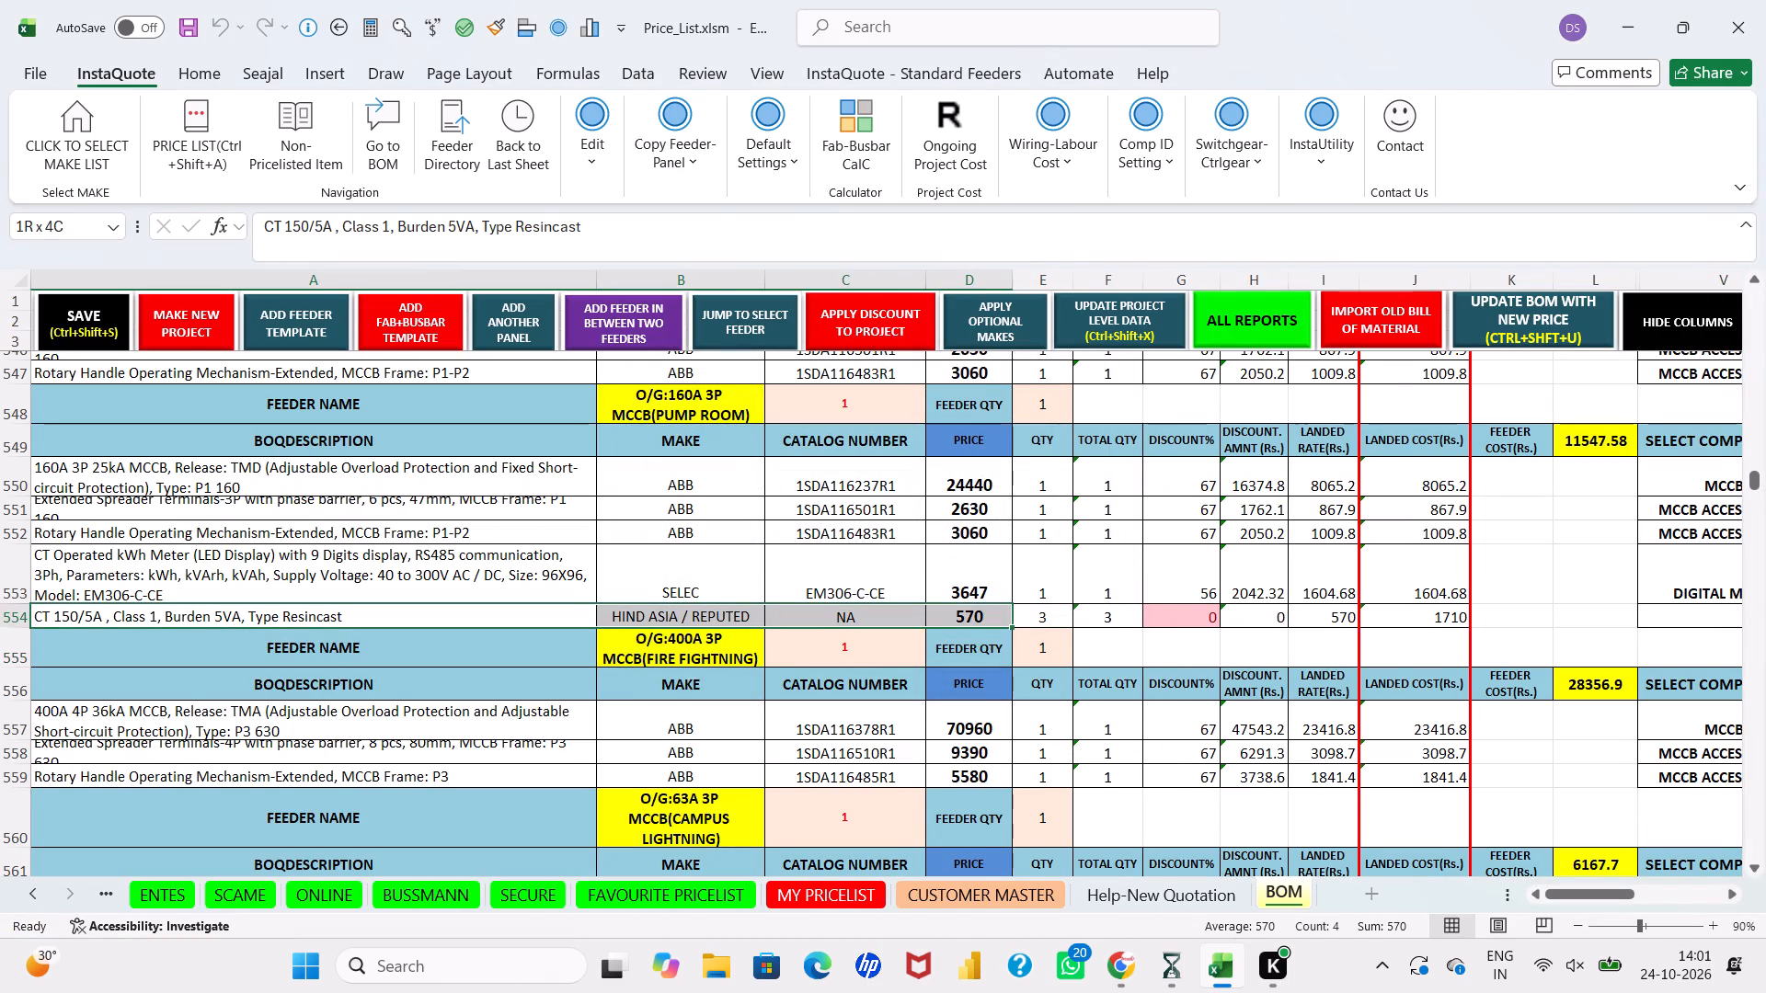
pyautogui.moveTo(990, 616); pyautogui.dragTo(1077, 617)
pyautogui.hotkey('ctrl', 'c')
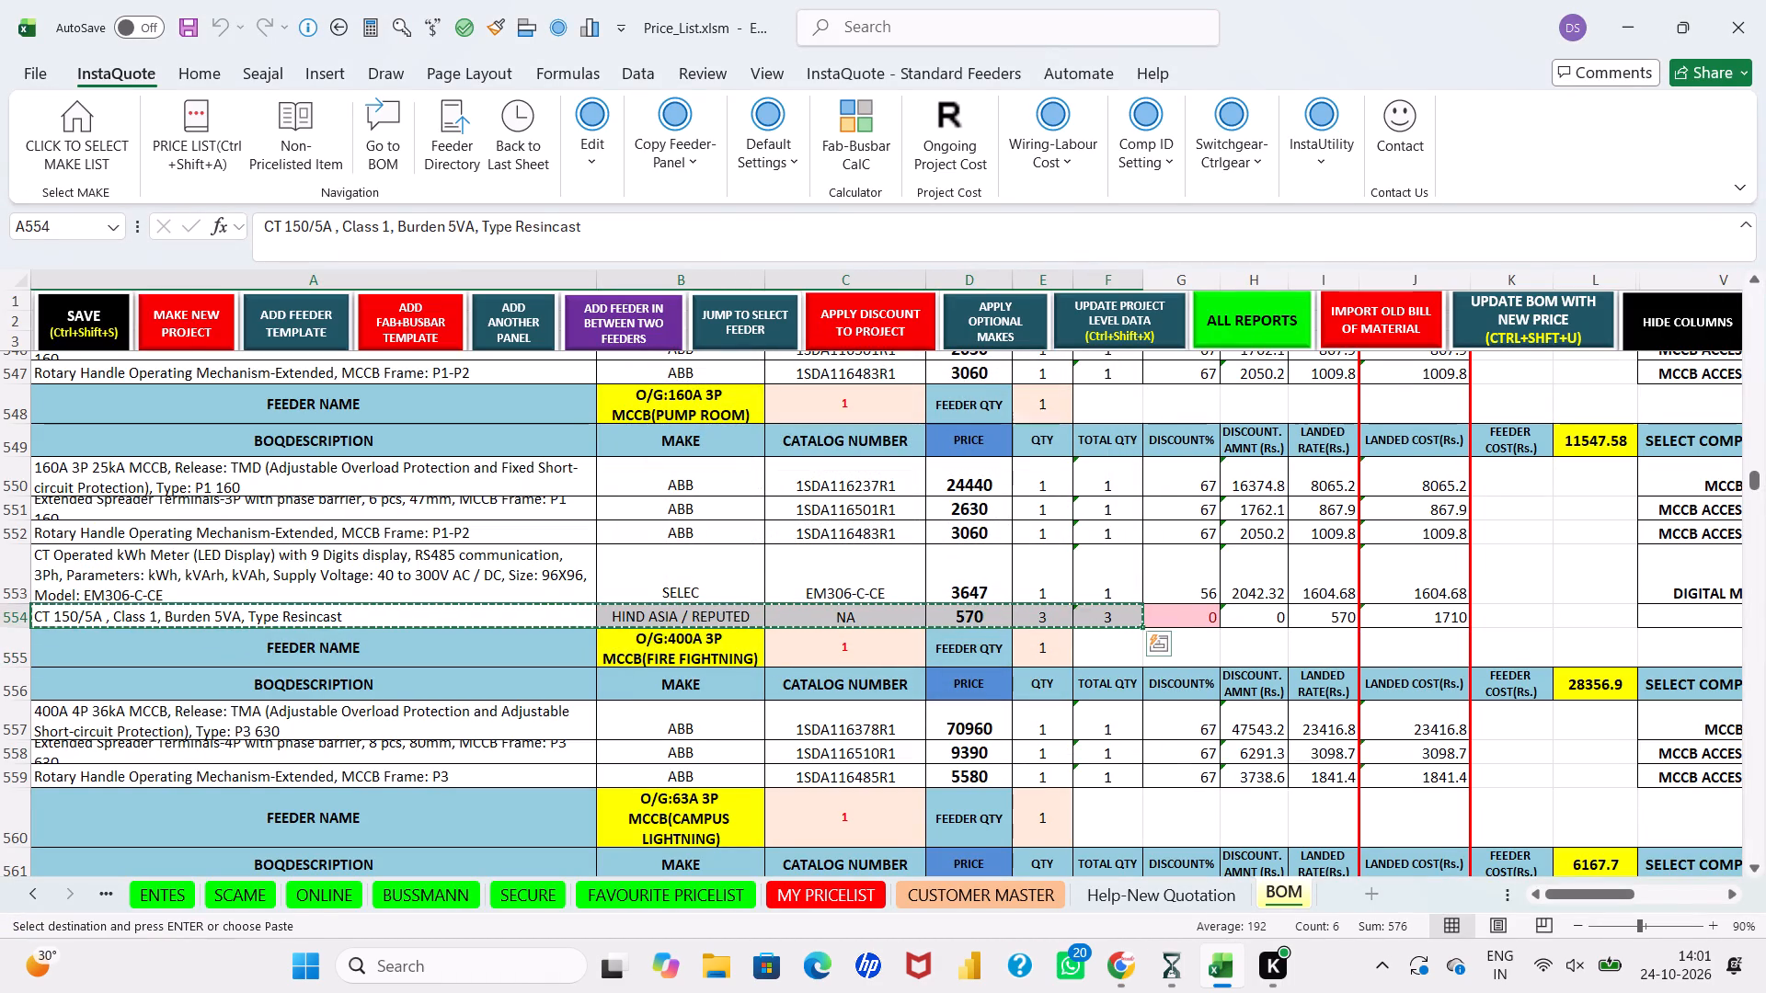
# Switch to QS1738 HT LT Panels and, in LT Costing R2, paste the copied CT into a new row below the PUMP ROOM feeder's kWh meter.
pyautogui.click(1127, 961)
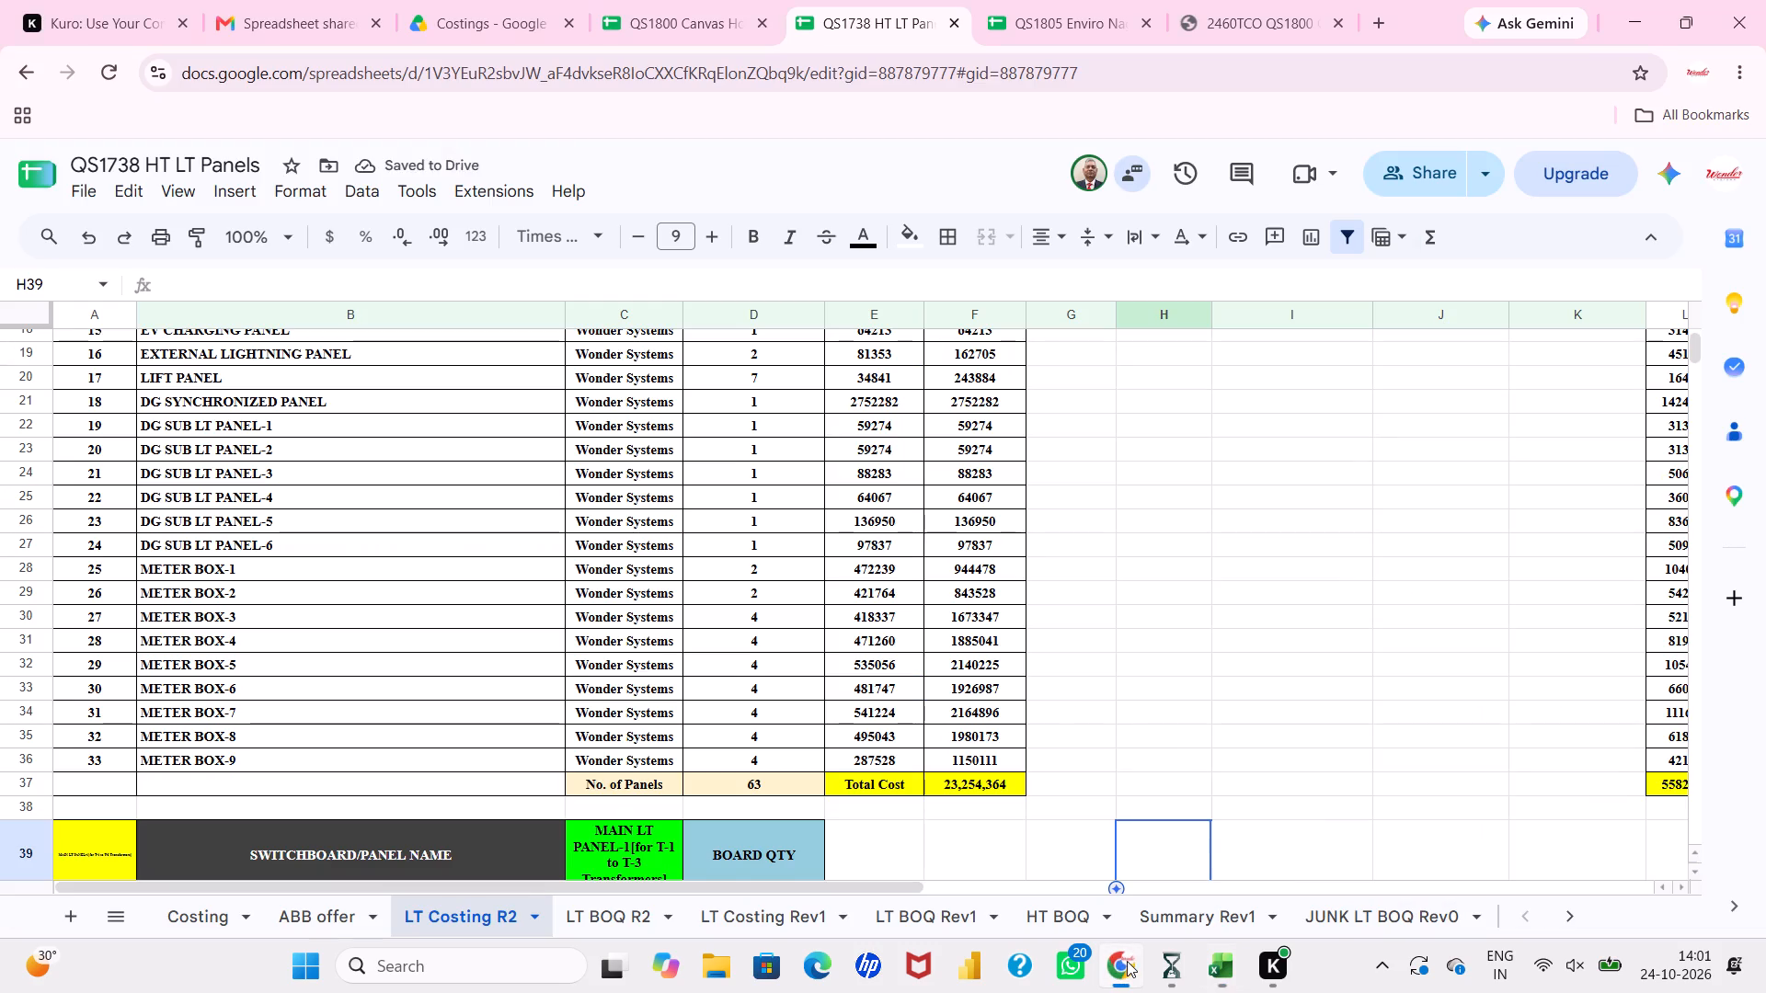
pyautogui.scroll(-4, 708, 699)
pyautogui.click(1079, 161)
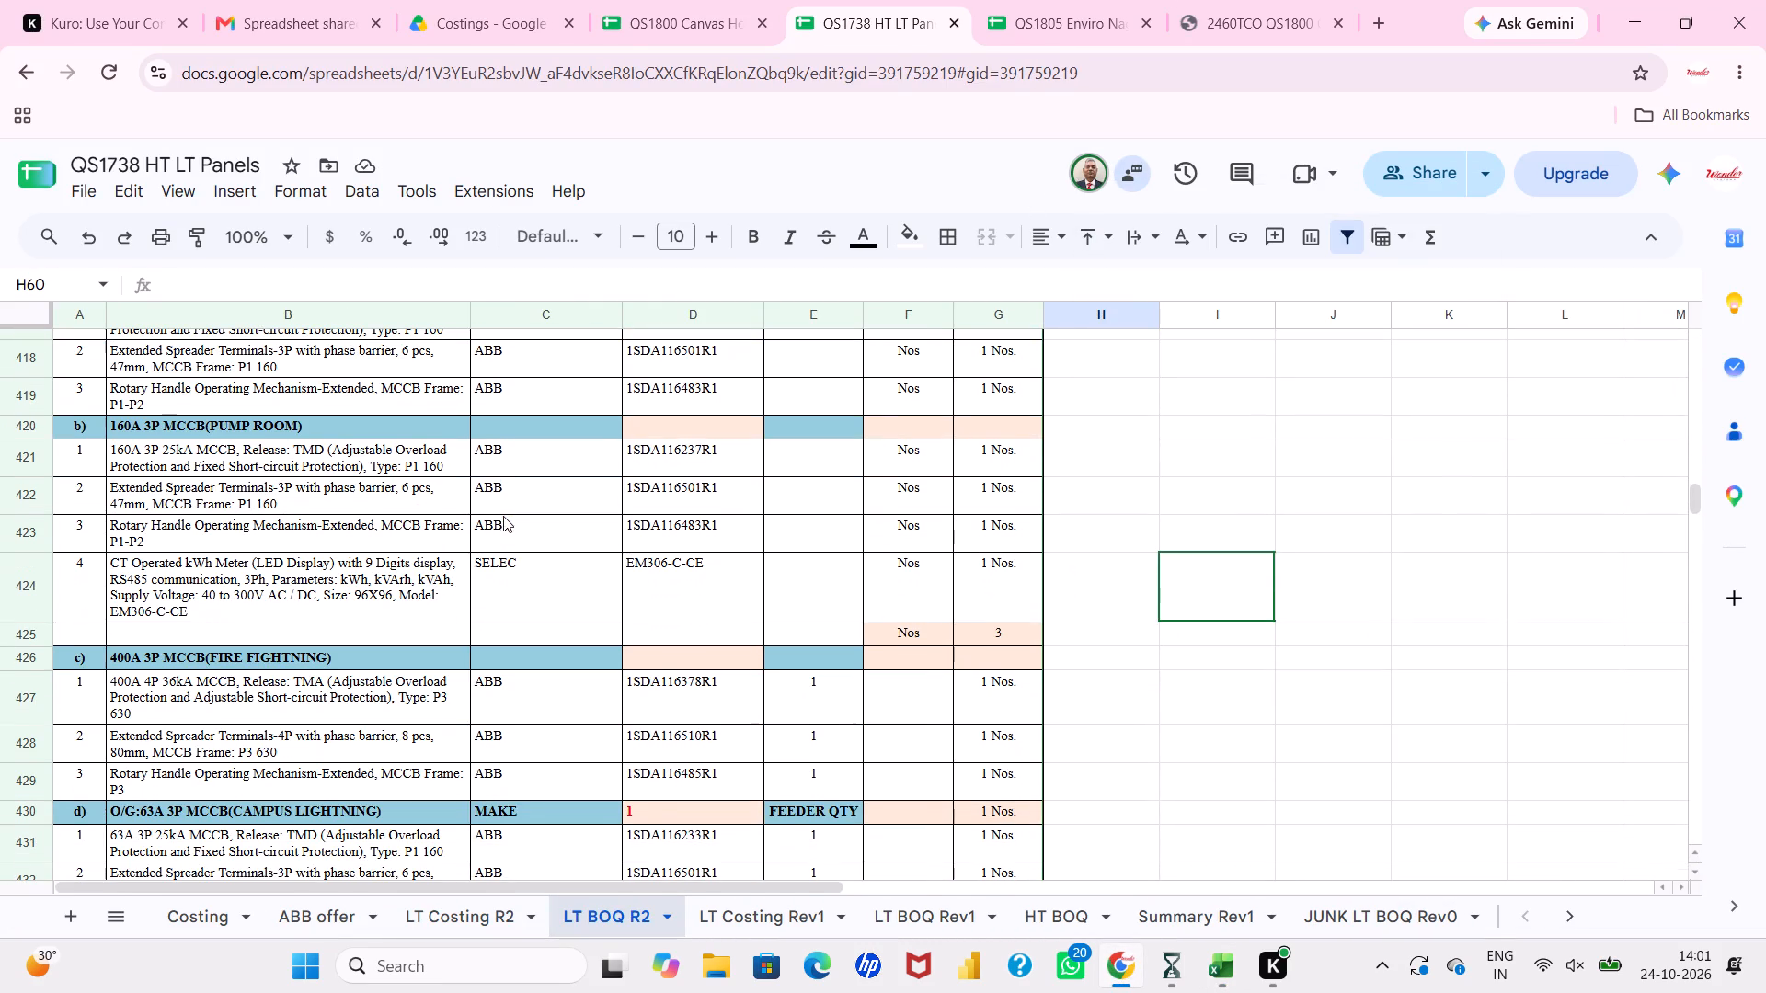
pyautogui.click(143, 636)
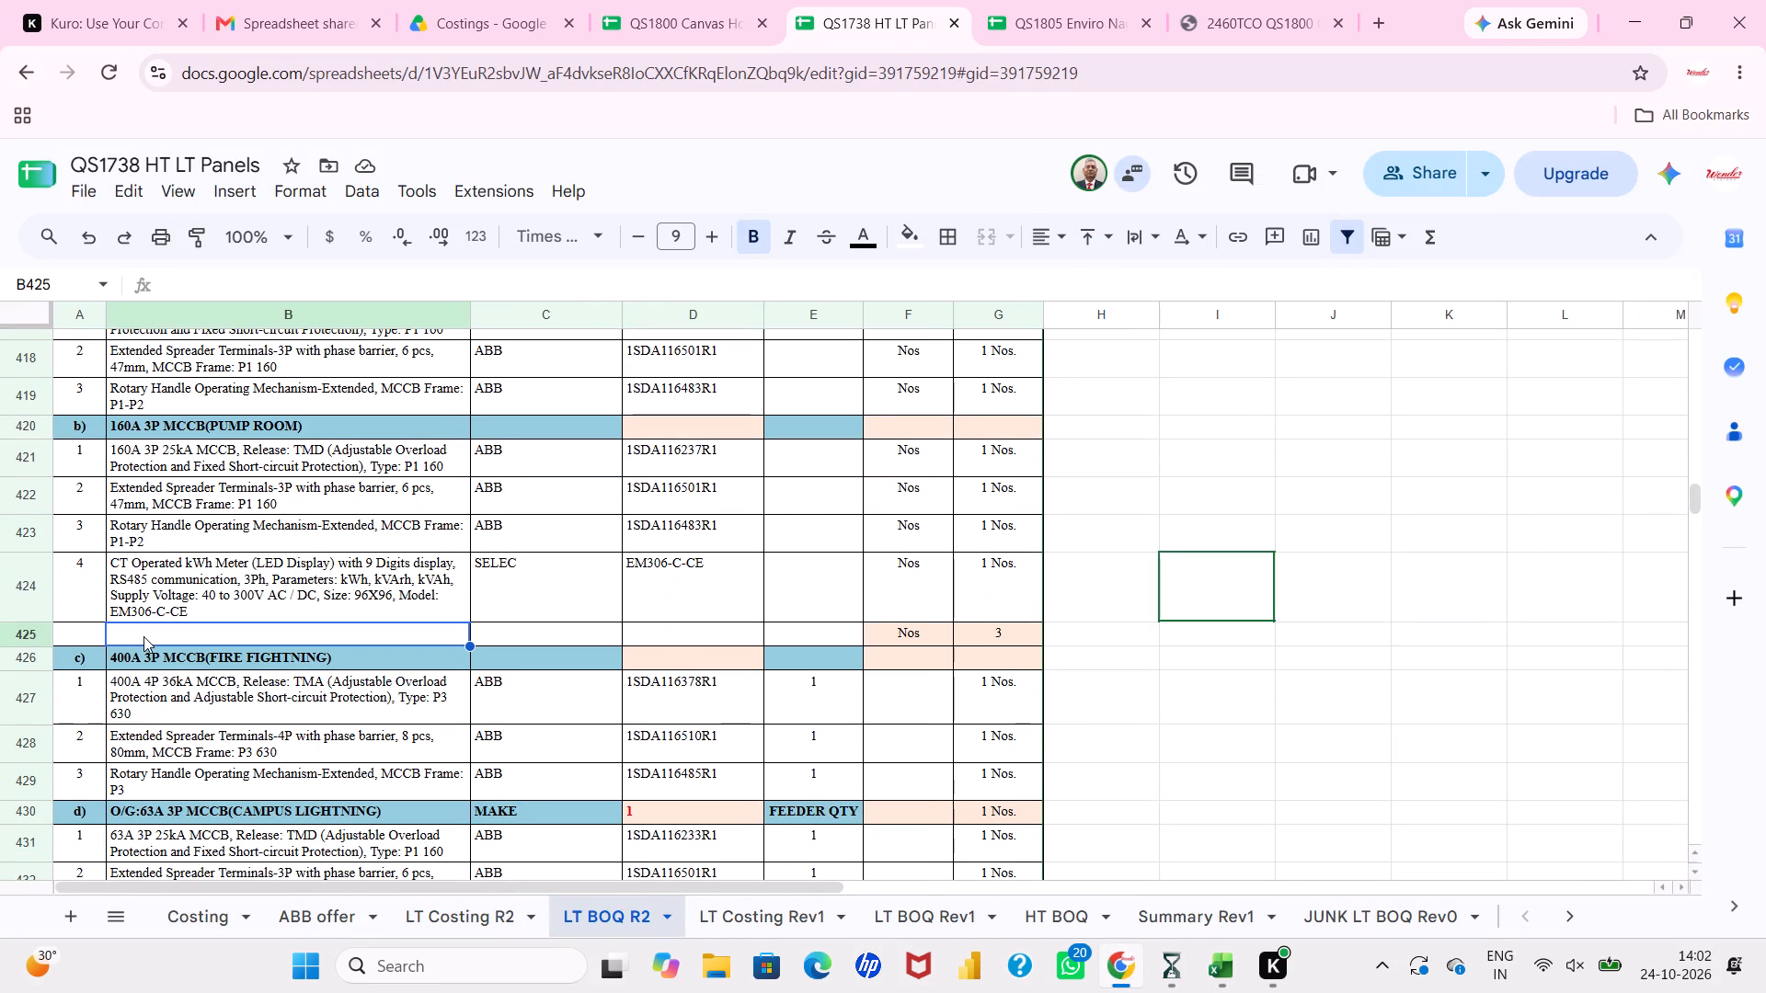
pyautogui.click(419, 909)
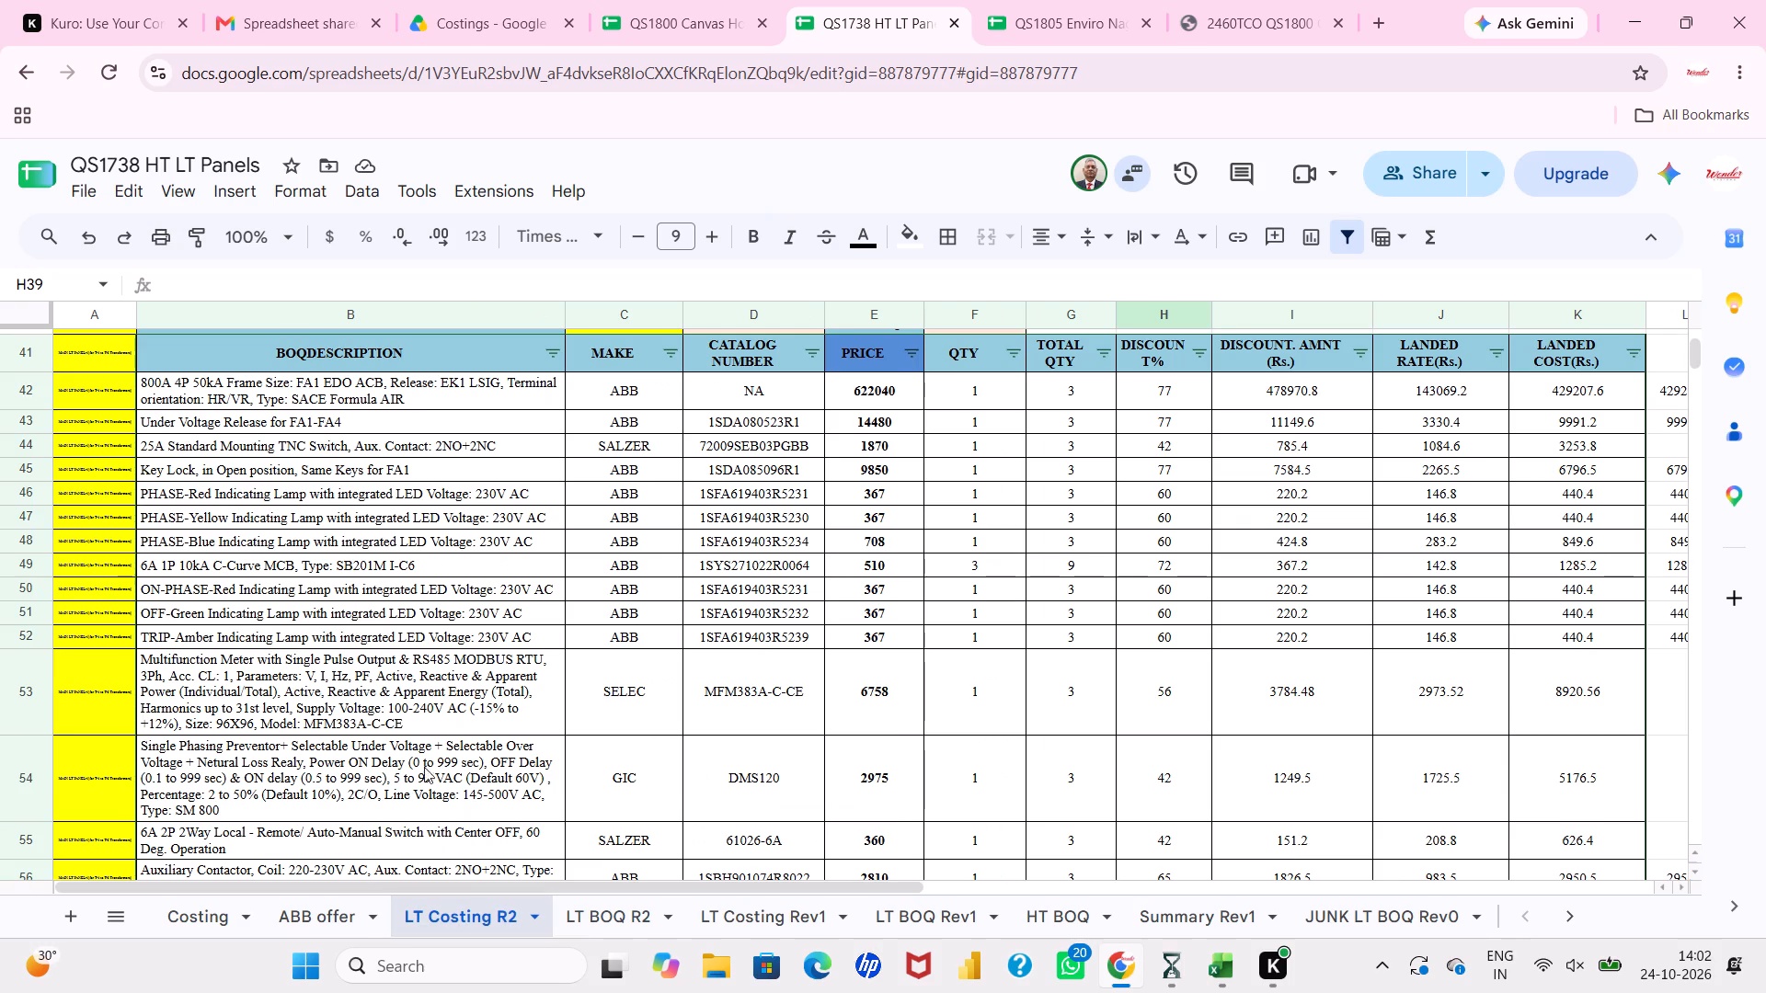
pyautogui.scroll(-13, 424, 753)
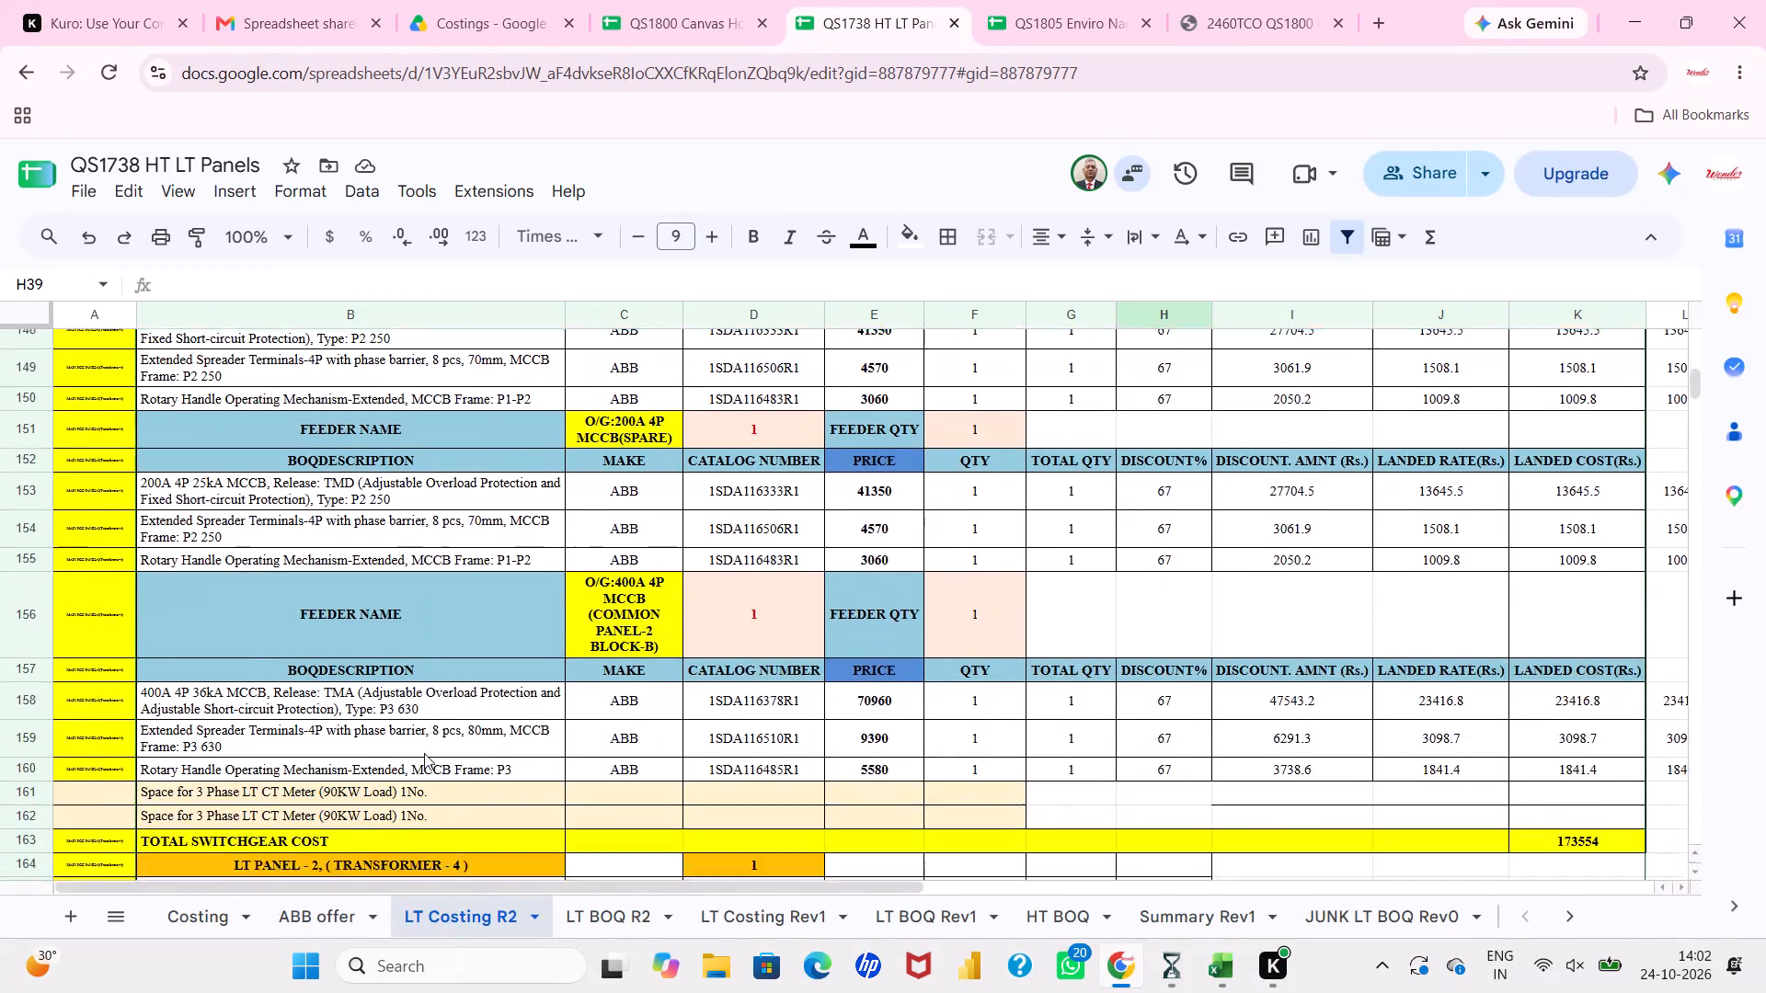
pyautogui.scroll(-6, 424, 753)
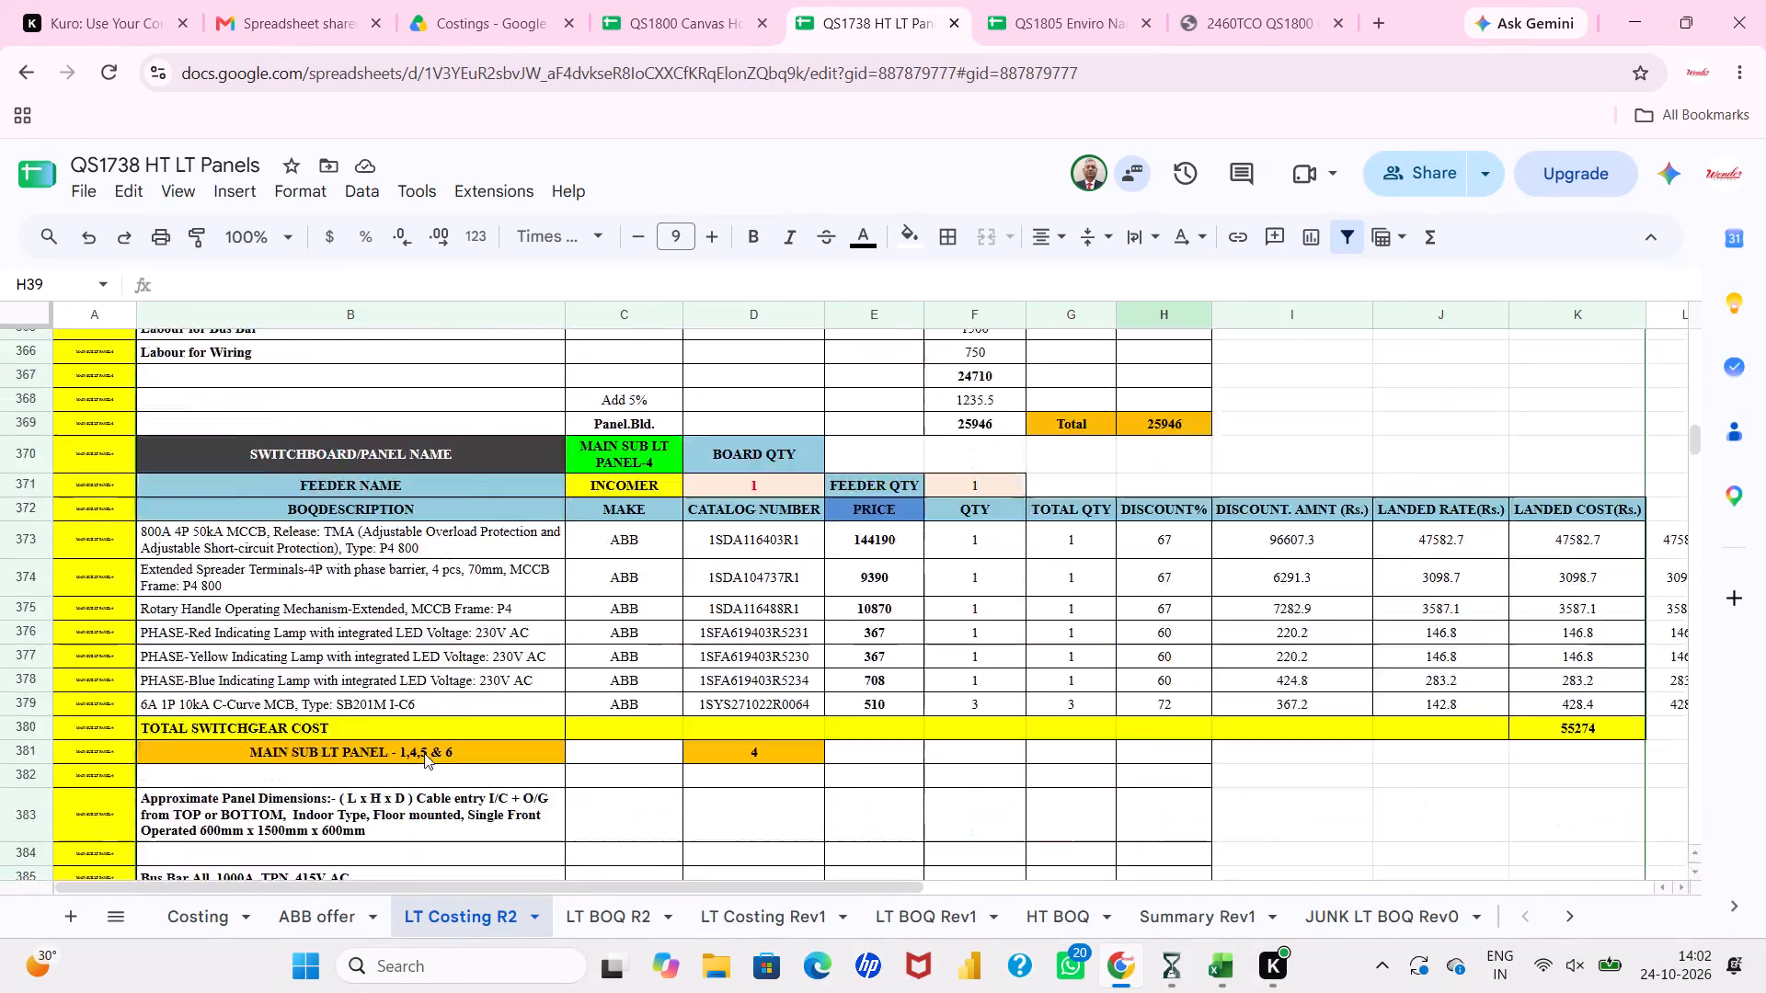
pyautogui.scroll(-7, 424, 753)
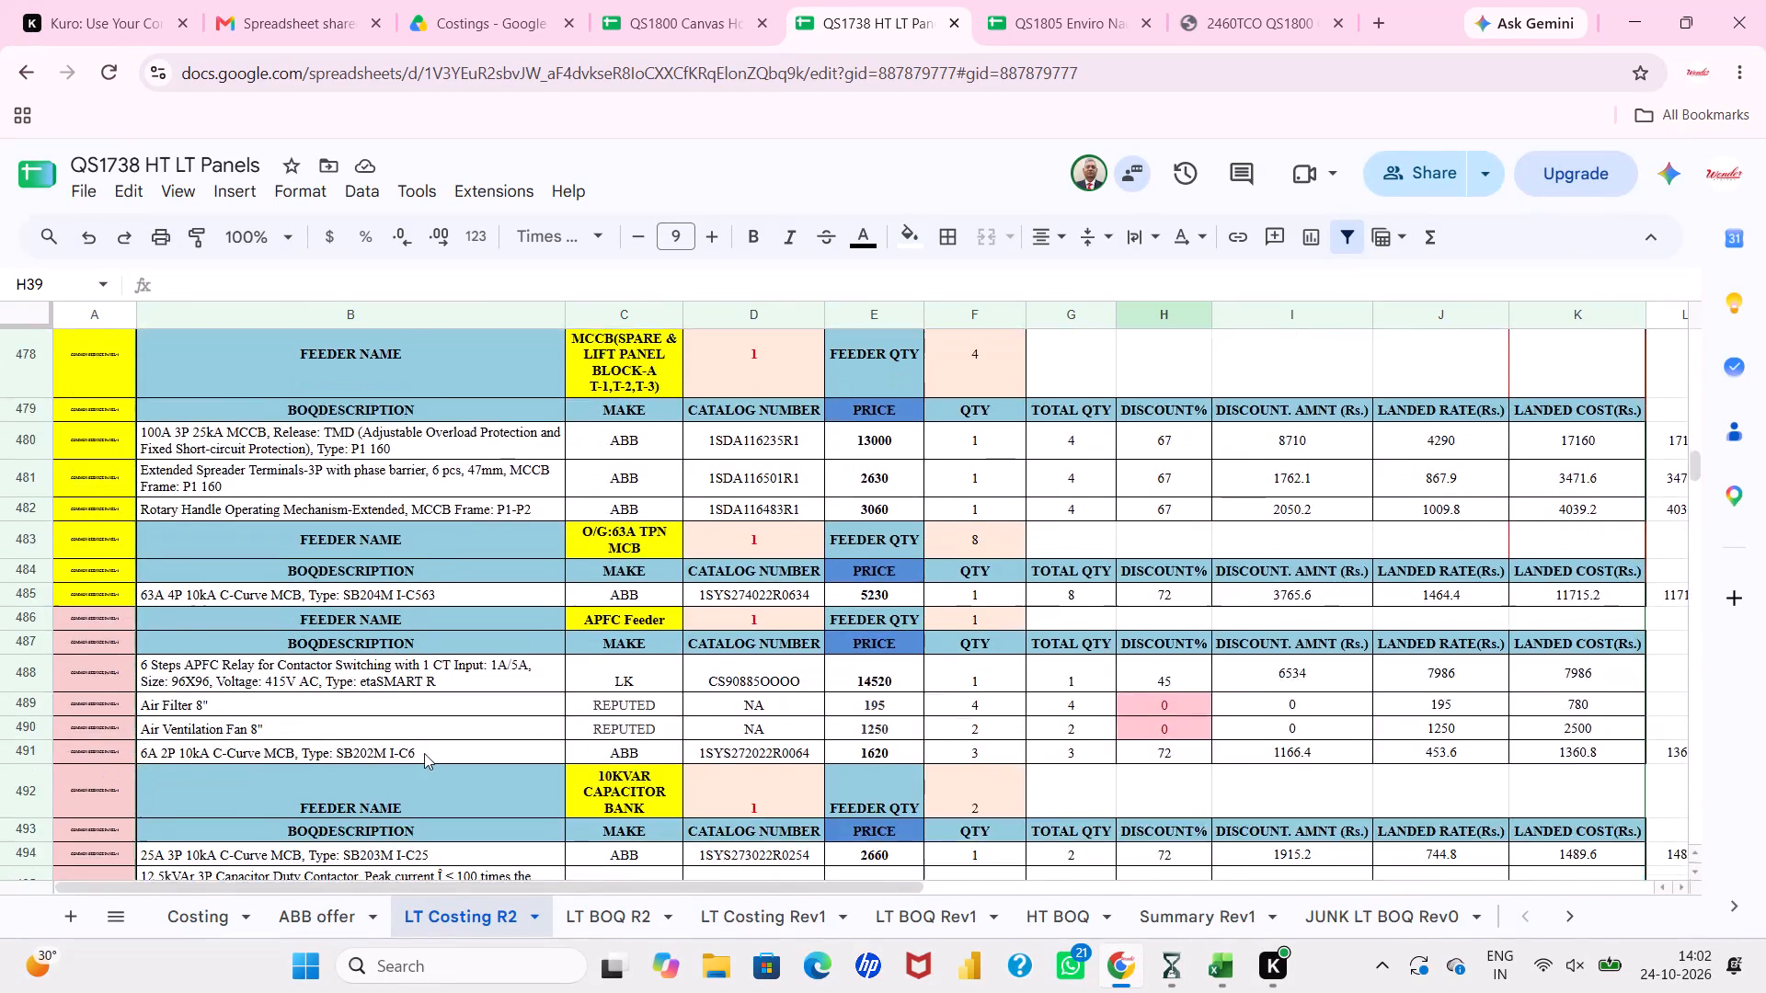
pyautogui.scroll(-7, 424, 753)
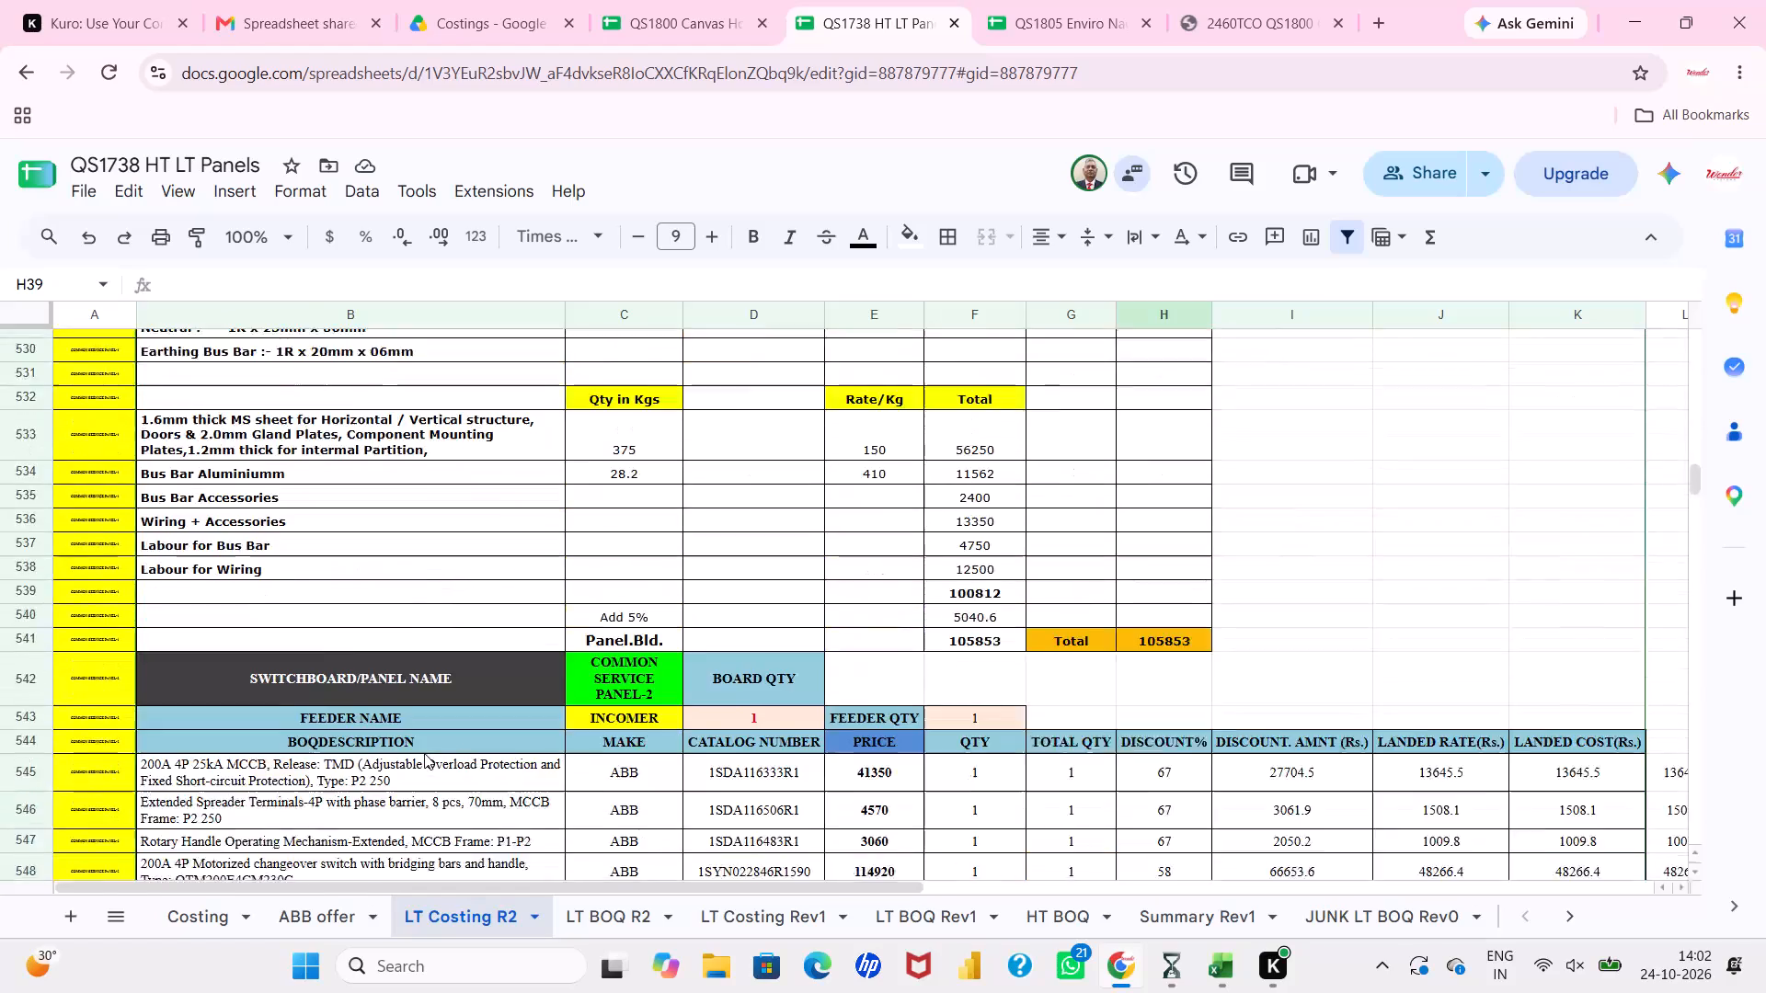
pyautogui.scroll(-6, 424, 753)
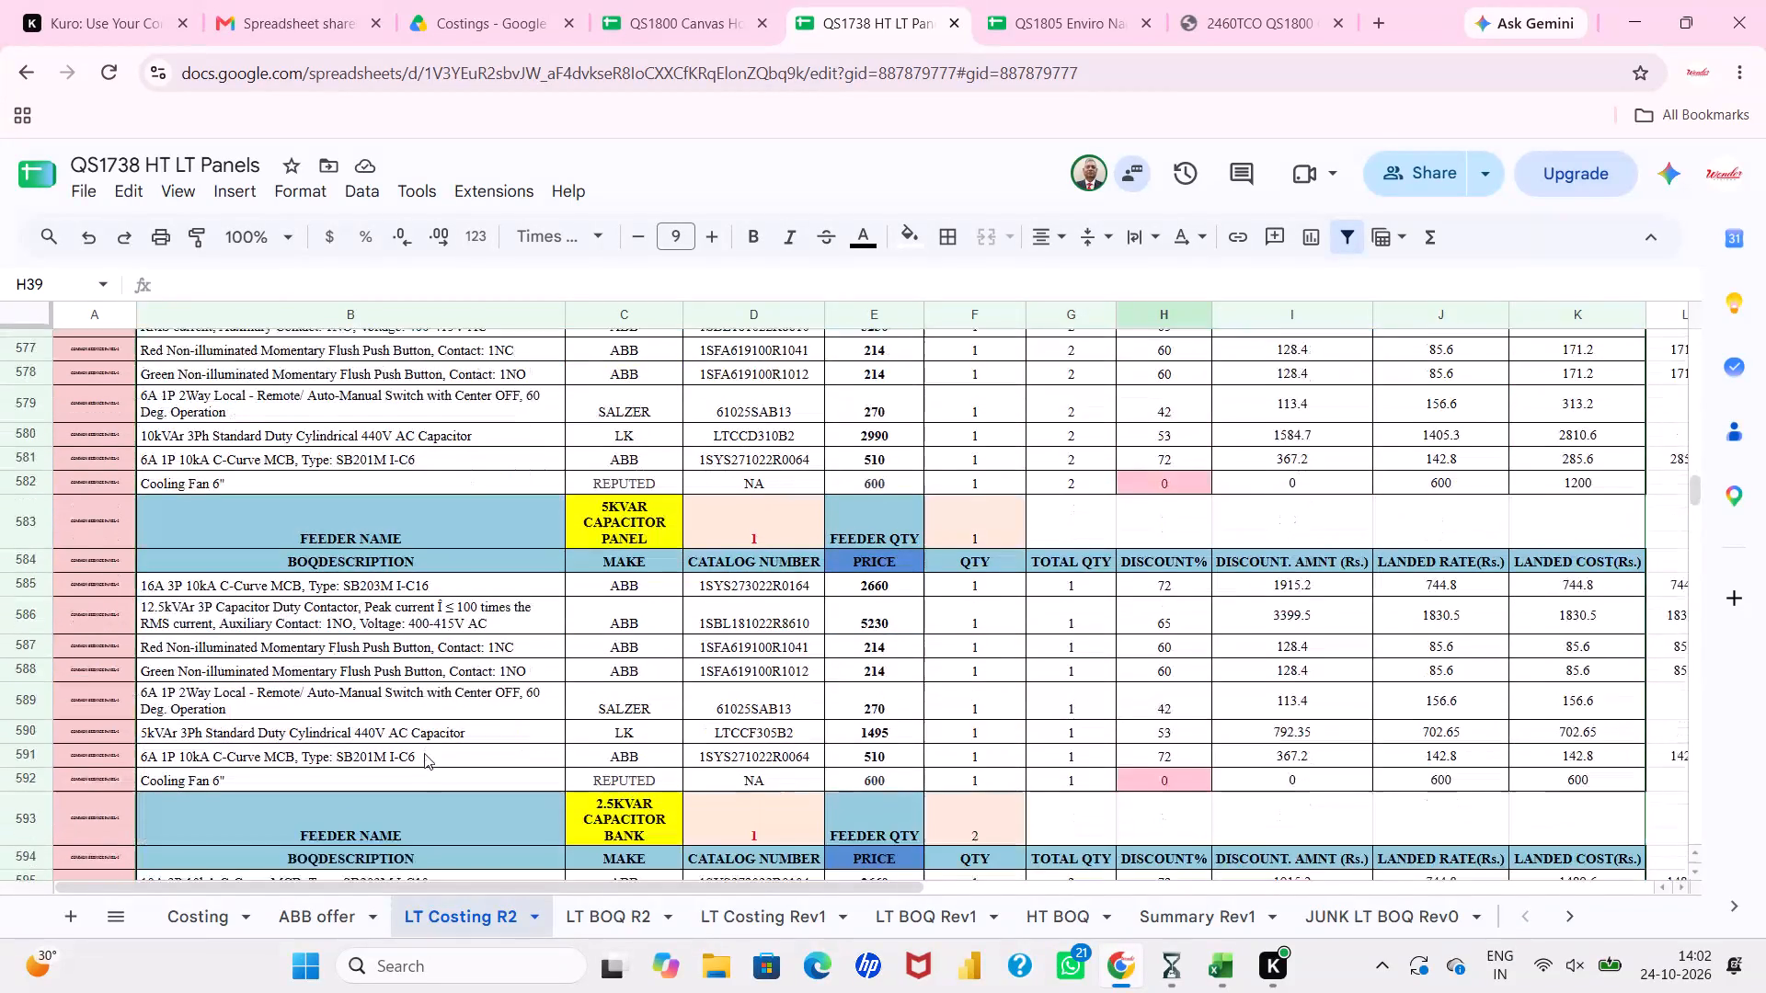
pyautogui.scroll(-6, 424, 753)
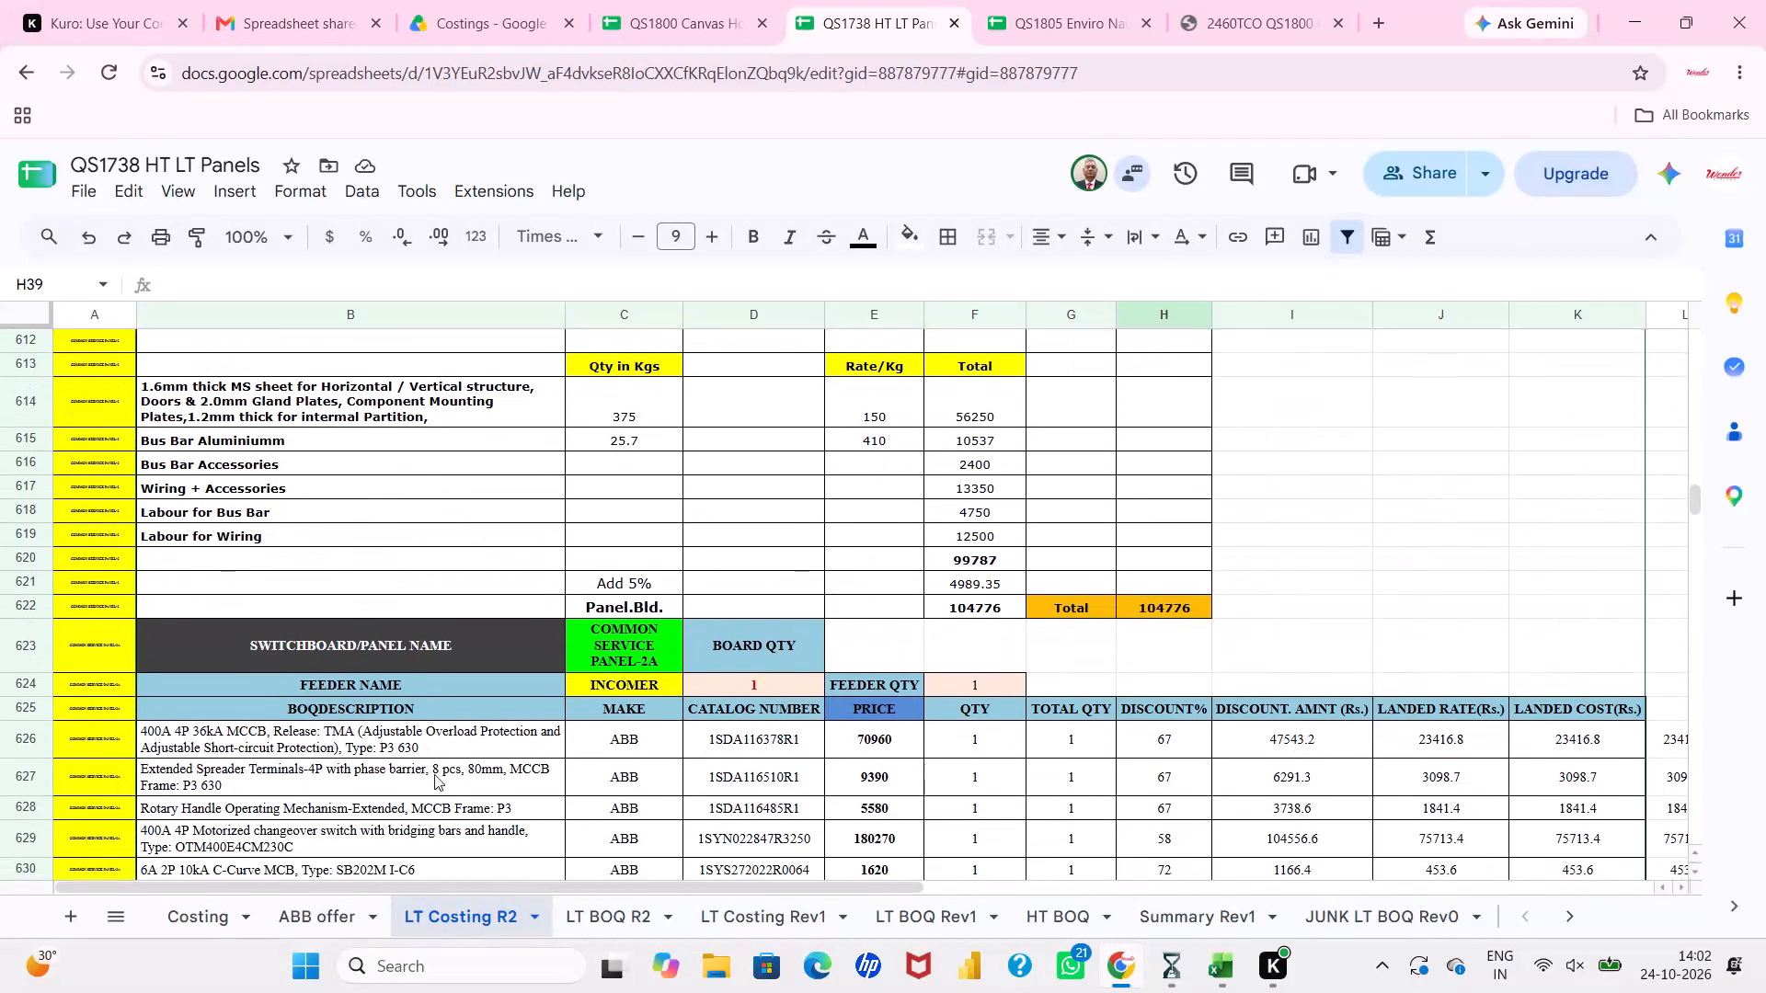
pyautogui.scroll(-4, 466, 836)
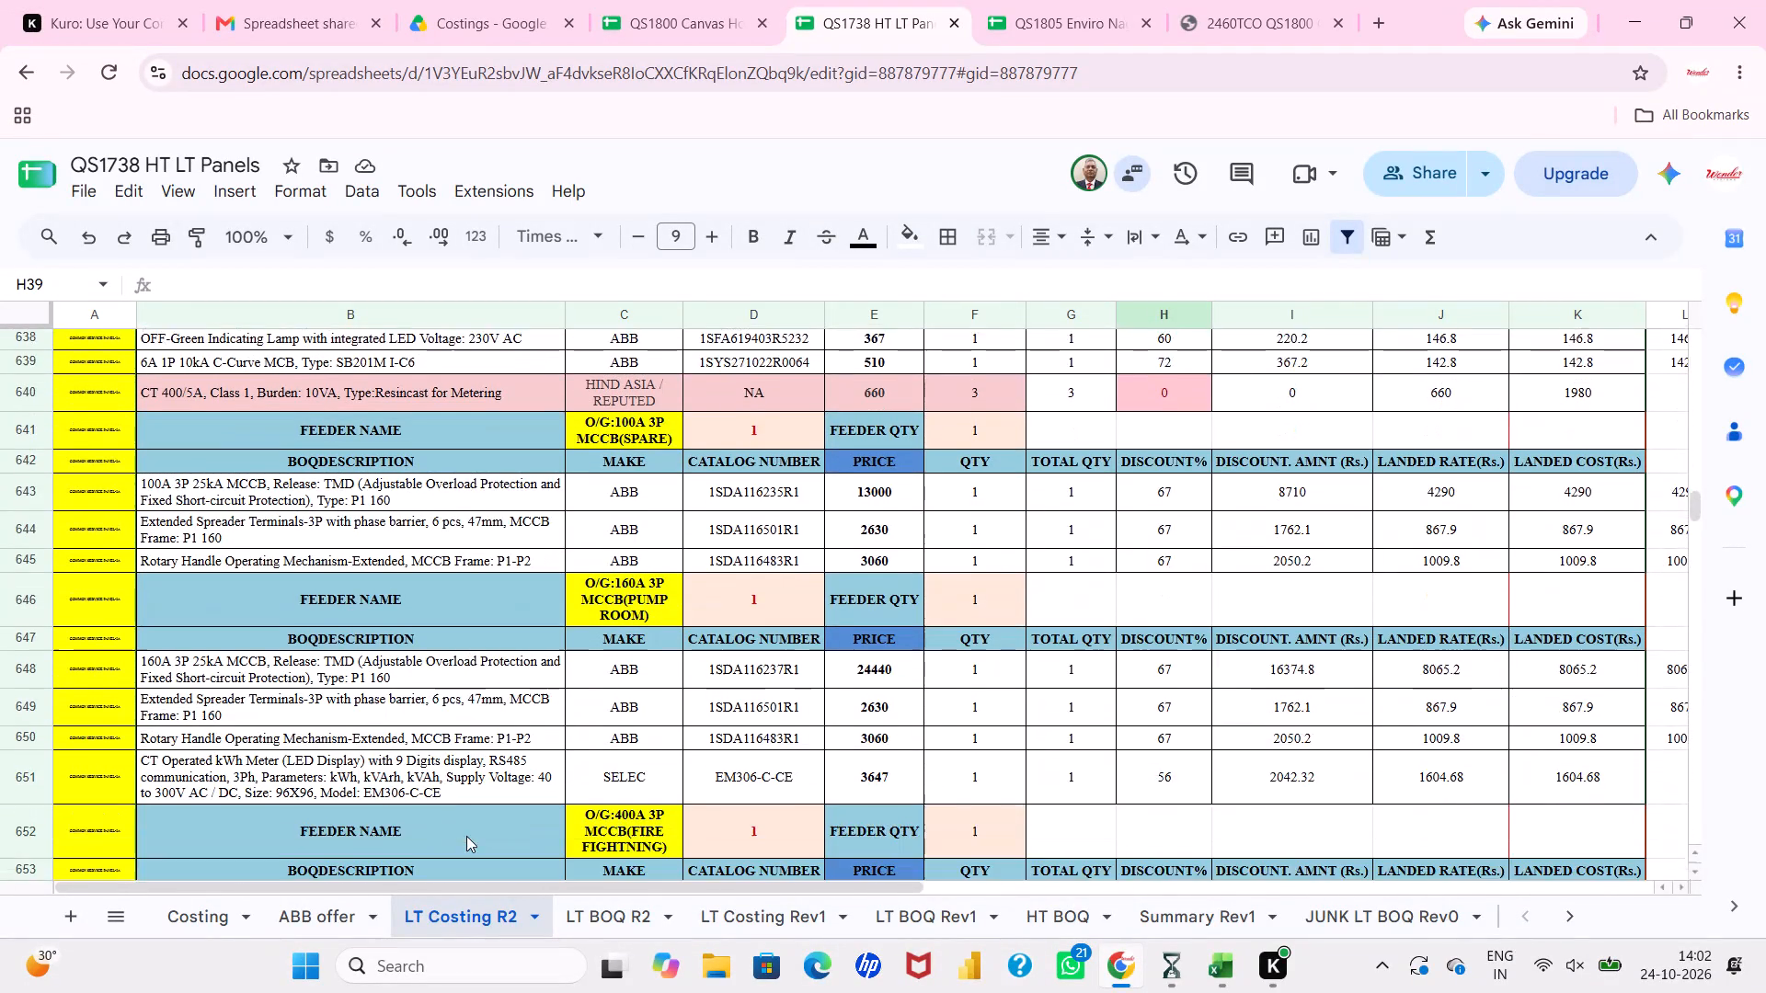
pyautogui.scroll(-2, 466, 836)
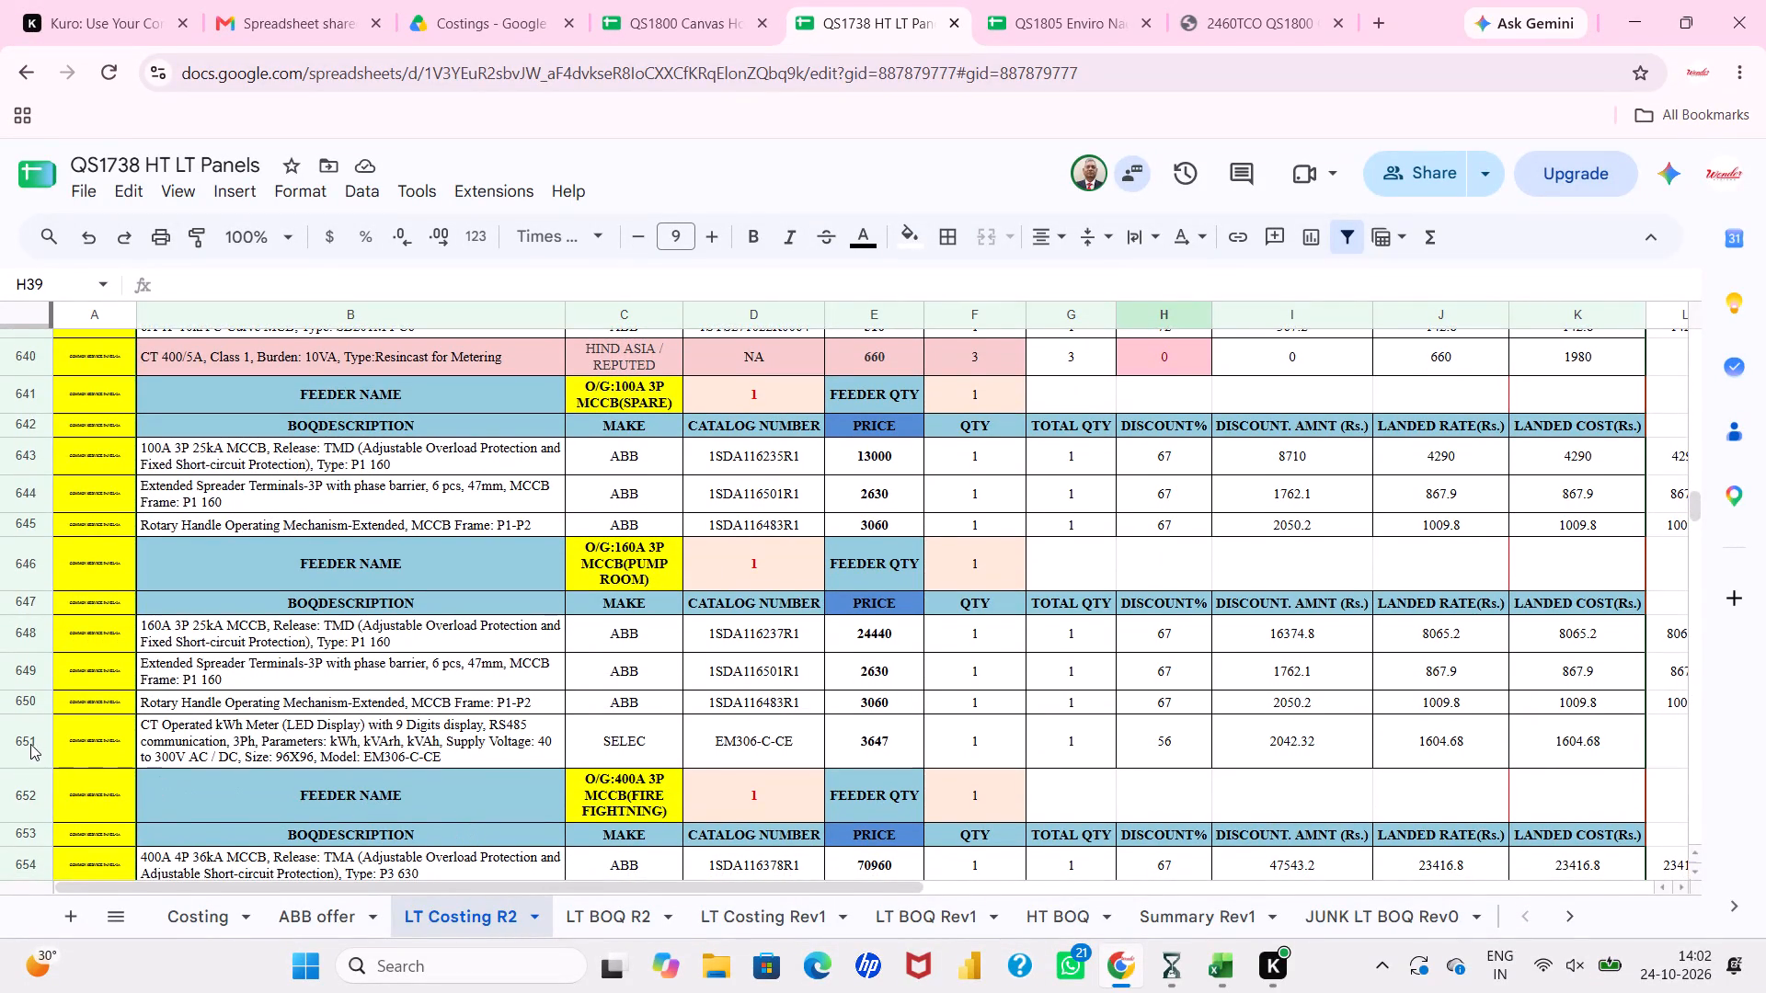
pyautogui.rightClick(30, 744)
pyautogui.click(92, 554)
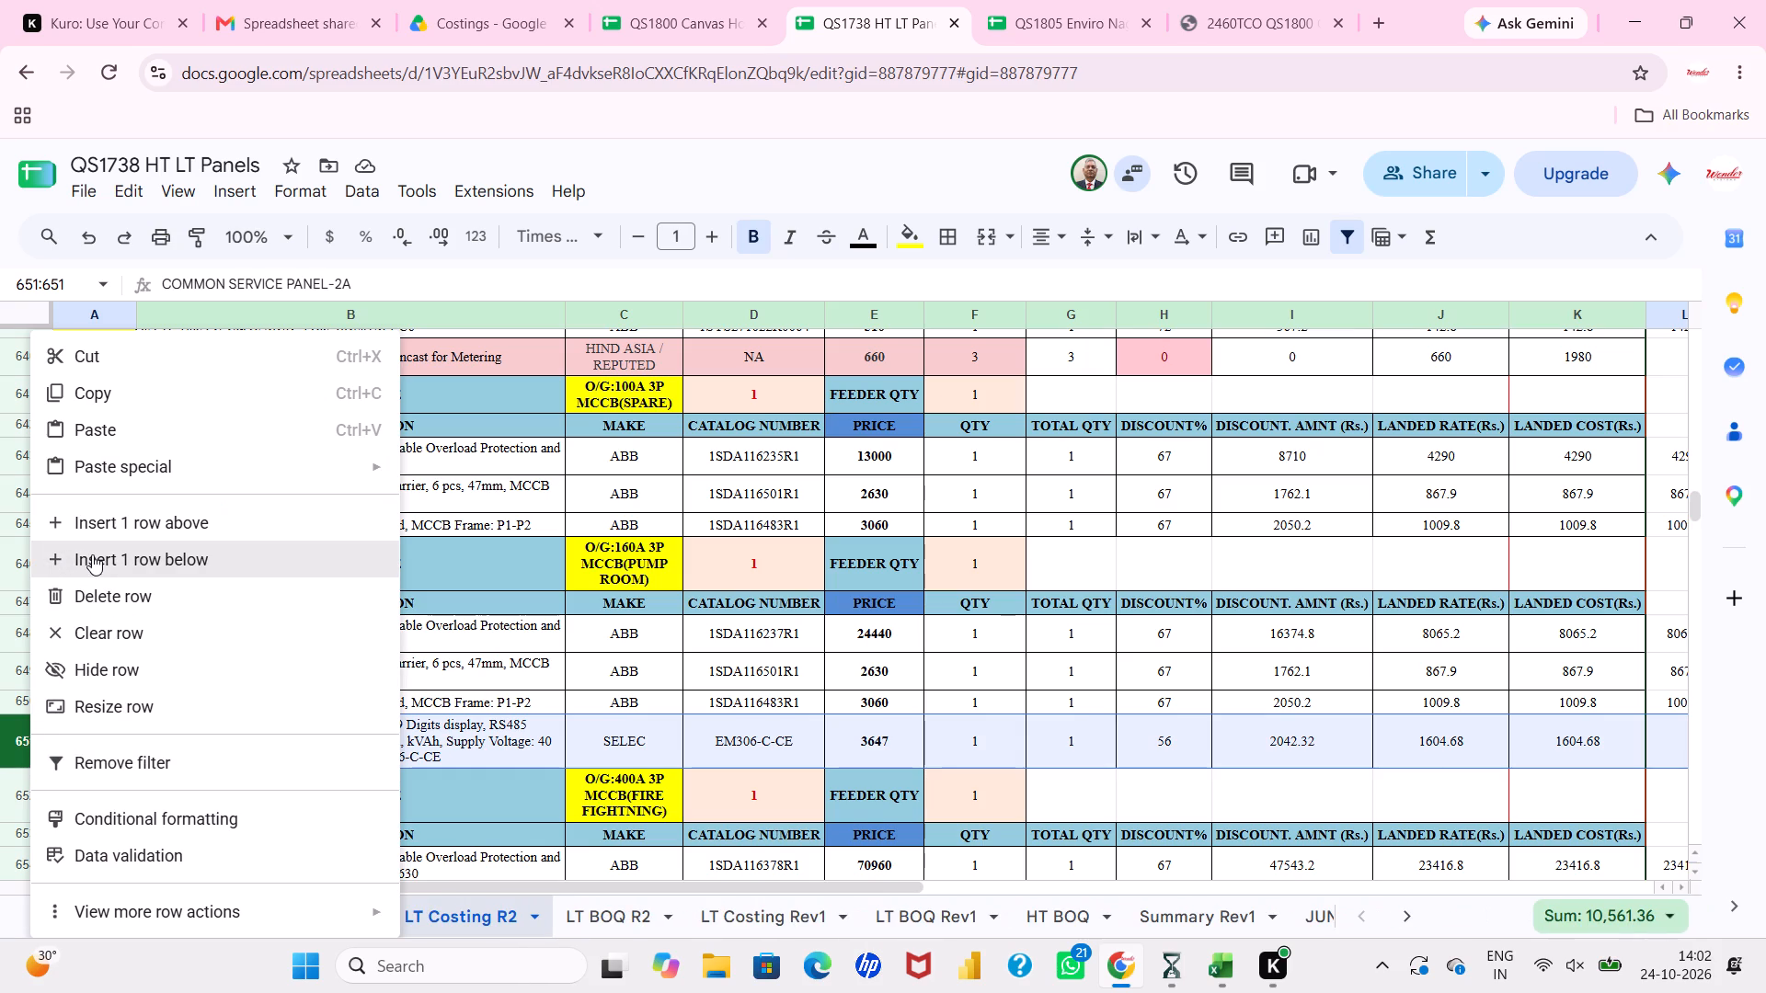
pyautogui.click(311, 778)
pyautogui.hotkey('ctrl', 'v')
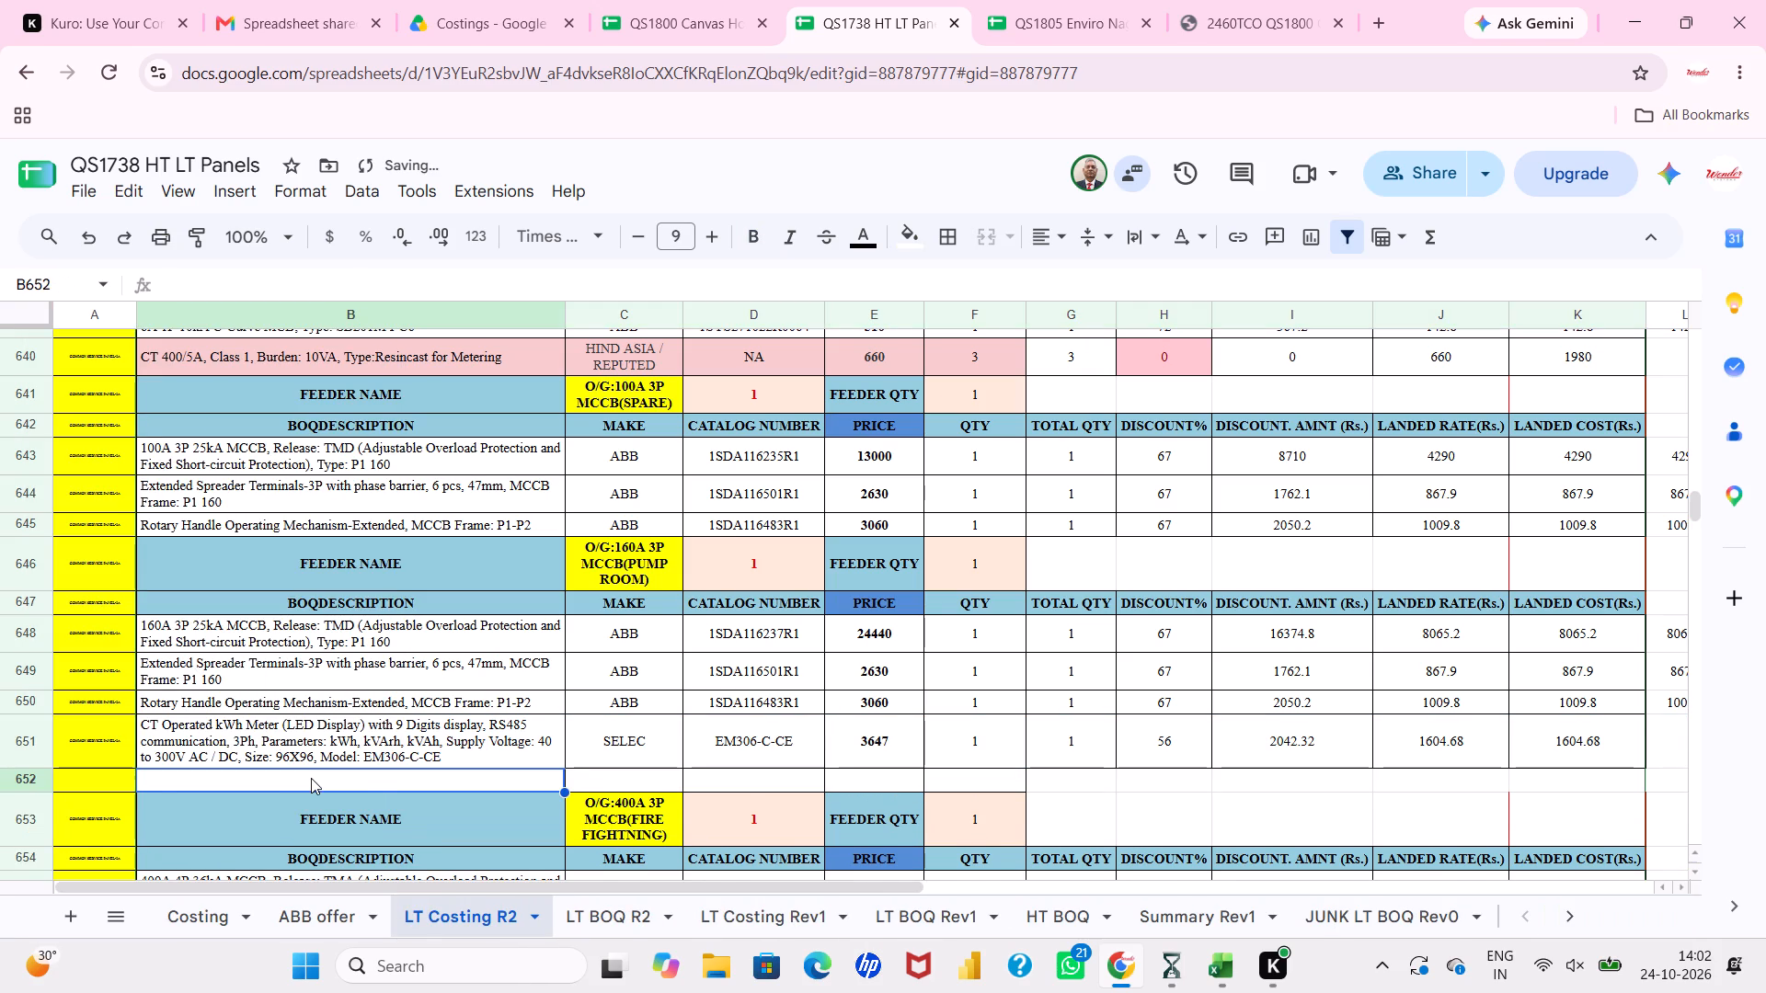
# Fill the kWh meter's discount, discount amount, landed rate and landed cost cells down into the CT row and set its discount to 0.
pyautogui.moveTo(1159, 761); pyautogui.dragTo(1524, 758)
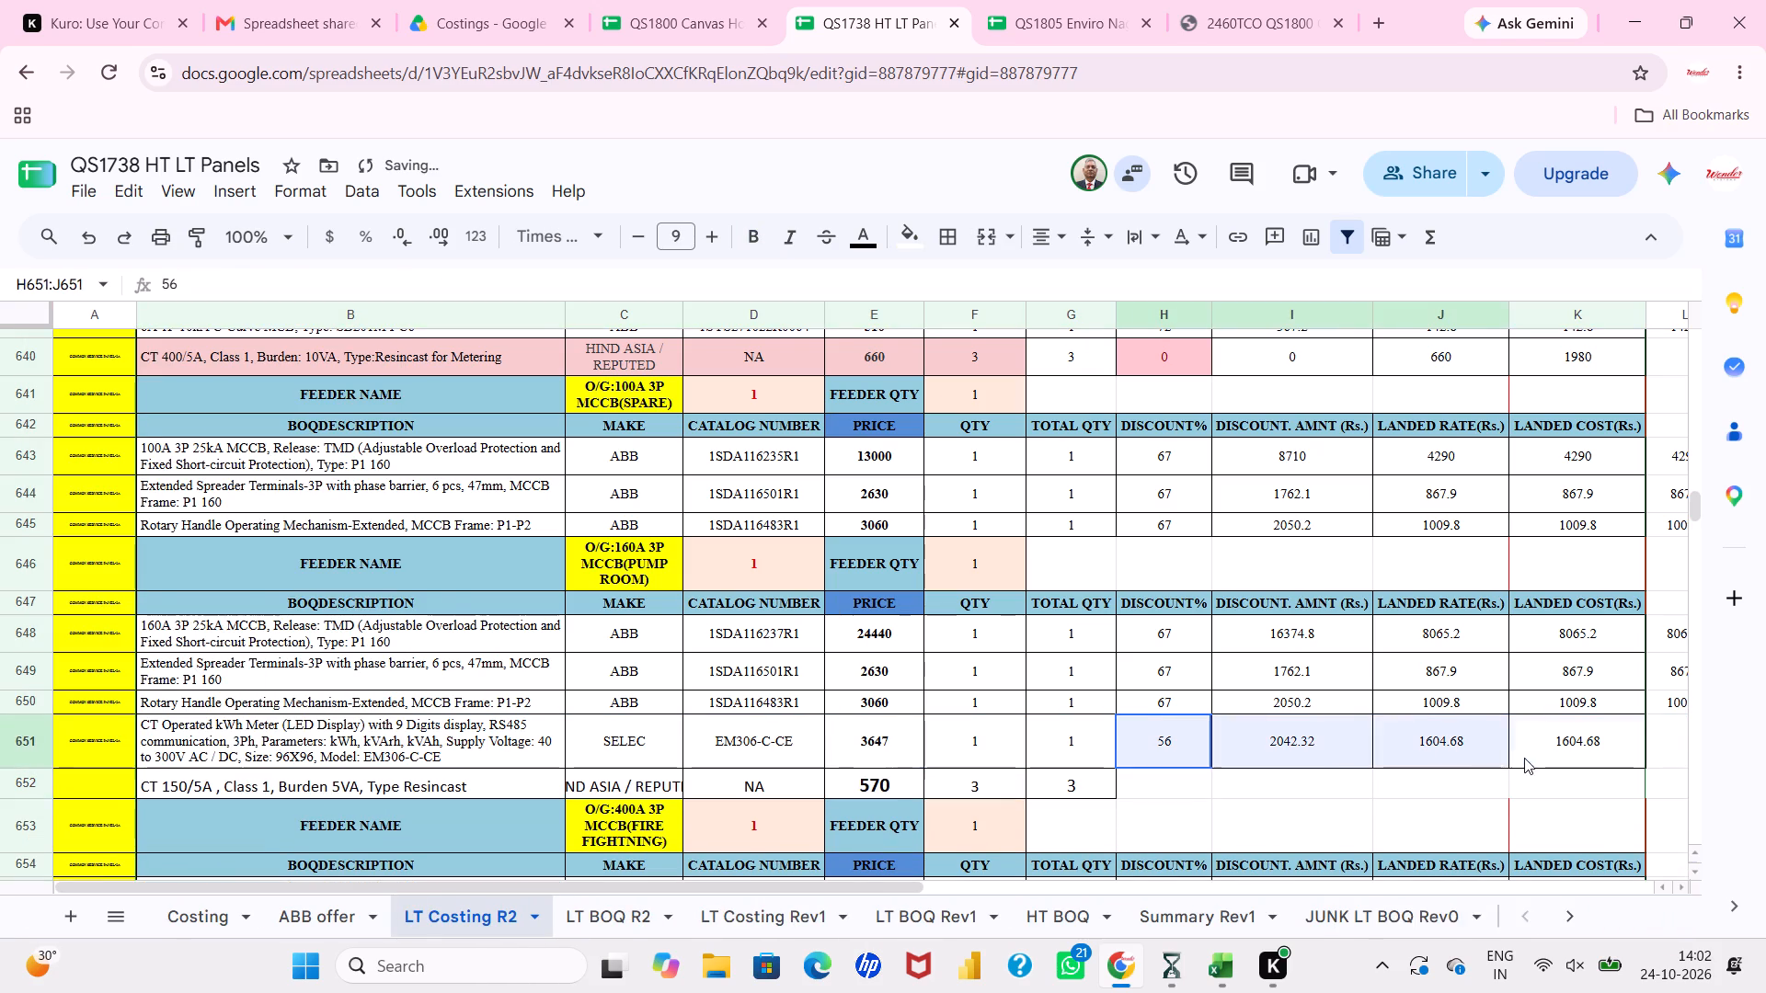
pyautogui.moveTo(1524, 758); pyautogui.dragTo(1544, 758)
pyautogui.moveTo(1646, 770); pyautogui.dragTo(1646, 776)
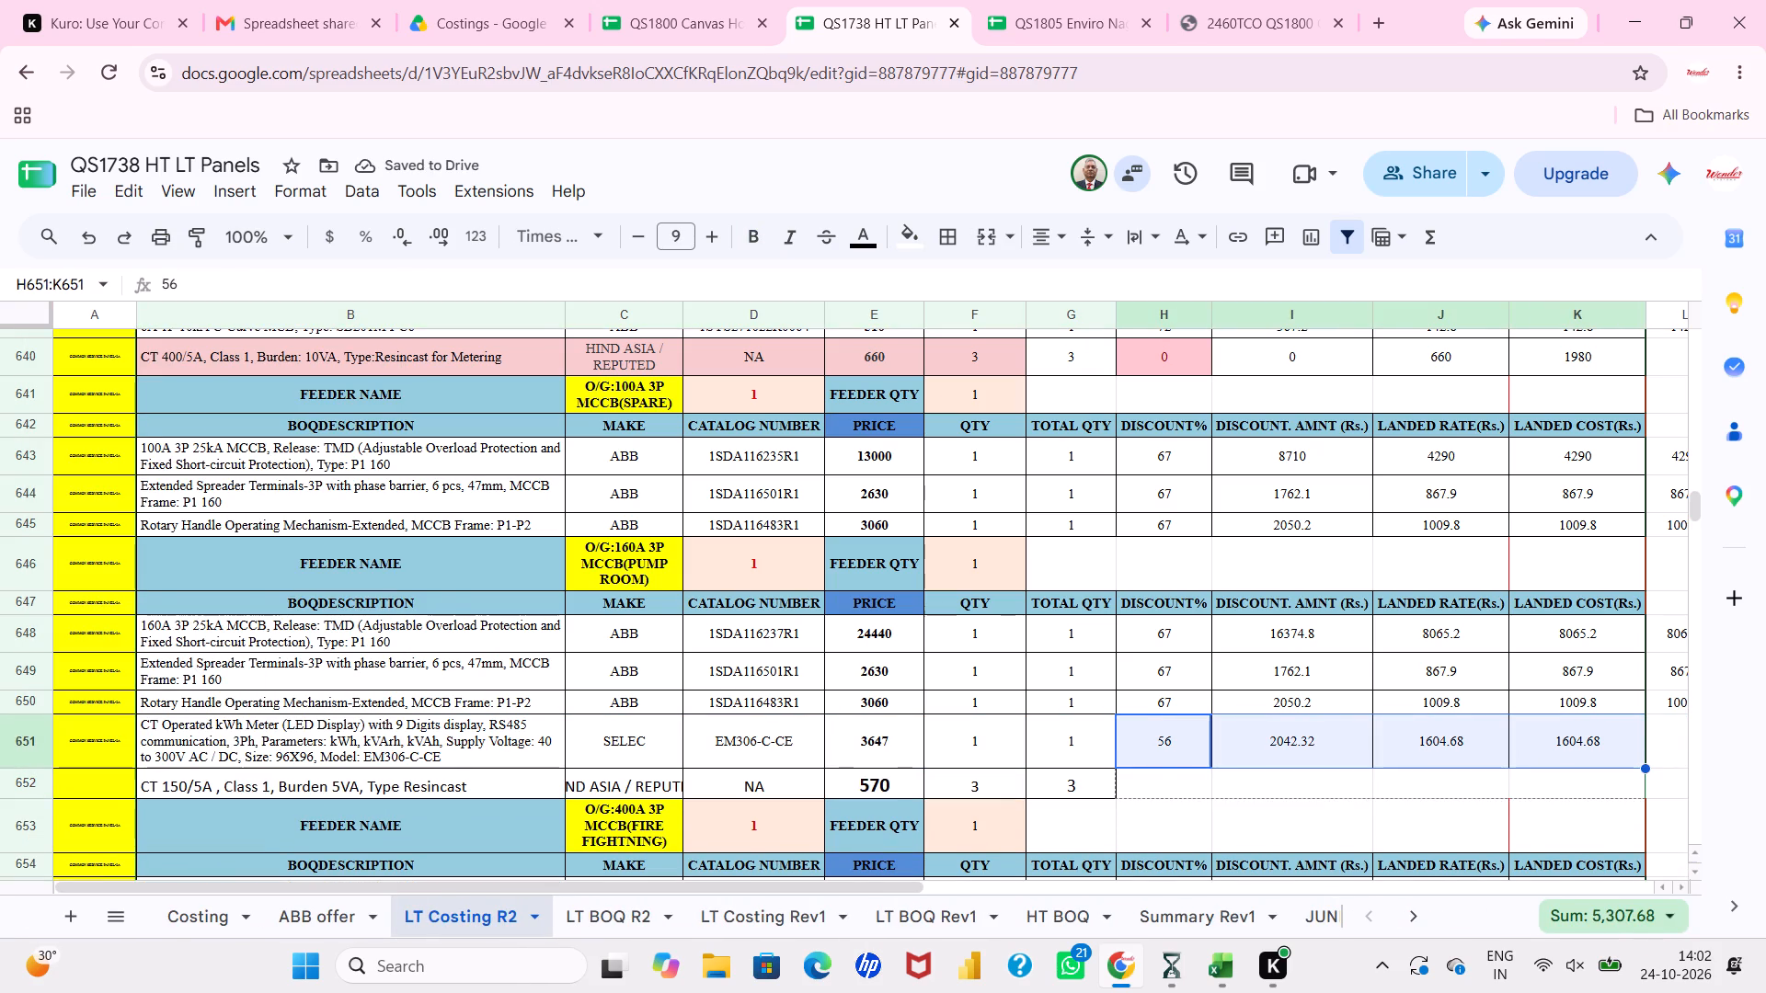
pyautogui.moveTo(1646, 776); pyautogui.dragTo(1646, 782)
pyautogui.click(1153, 795)
pyautogui.press('-')
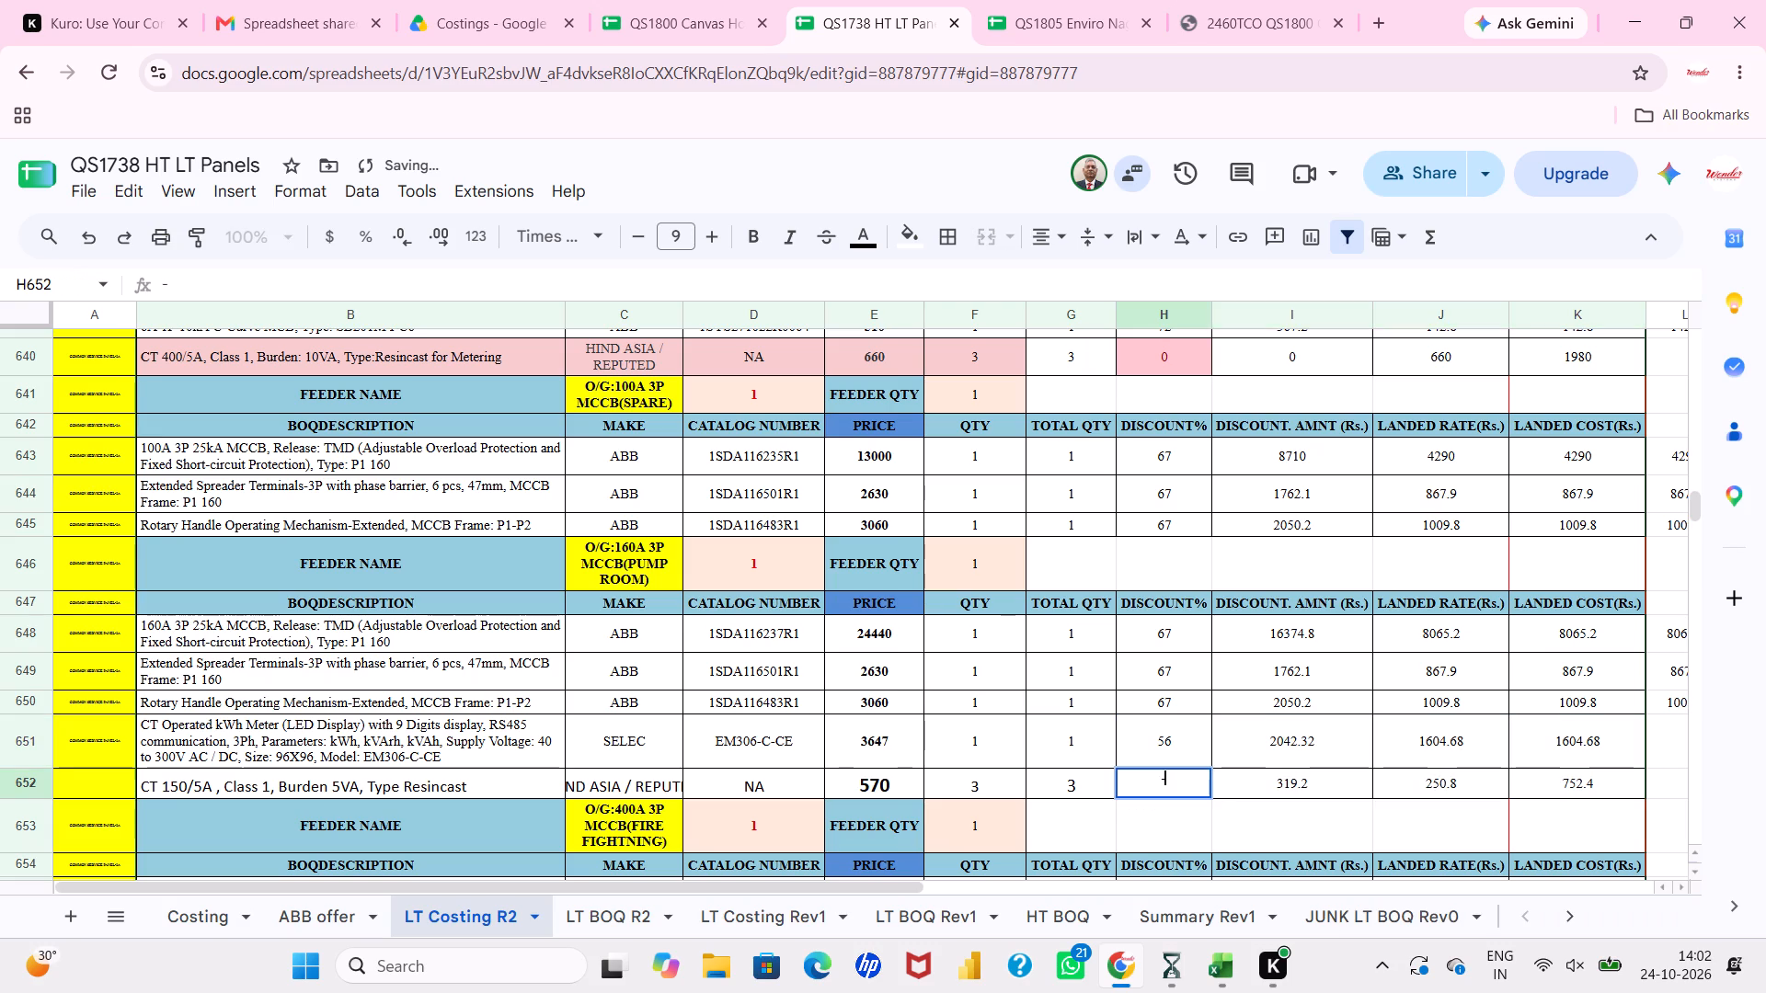
pyautogui.press('BackSpace')
pyautogui.press('0')
pyautogui.press('Return')
# Enter a formula in column M of the CT row that references its landed cost in column K.
pyautogui.hscroll(-4, 1153, 795)
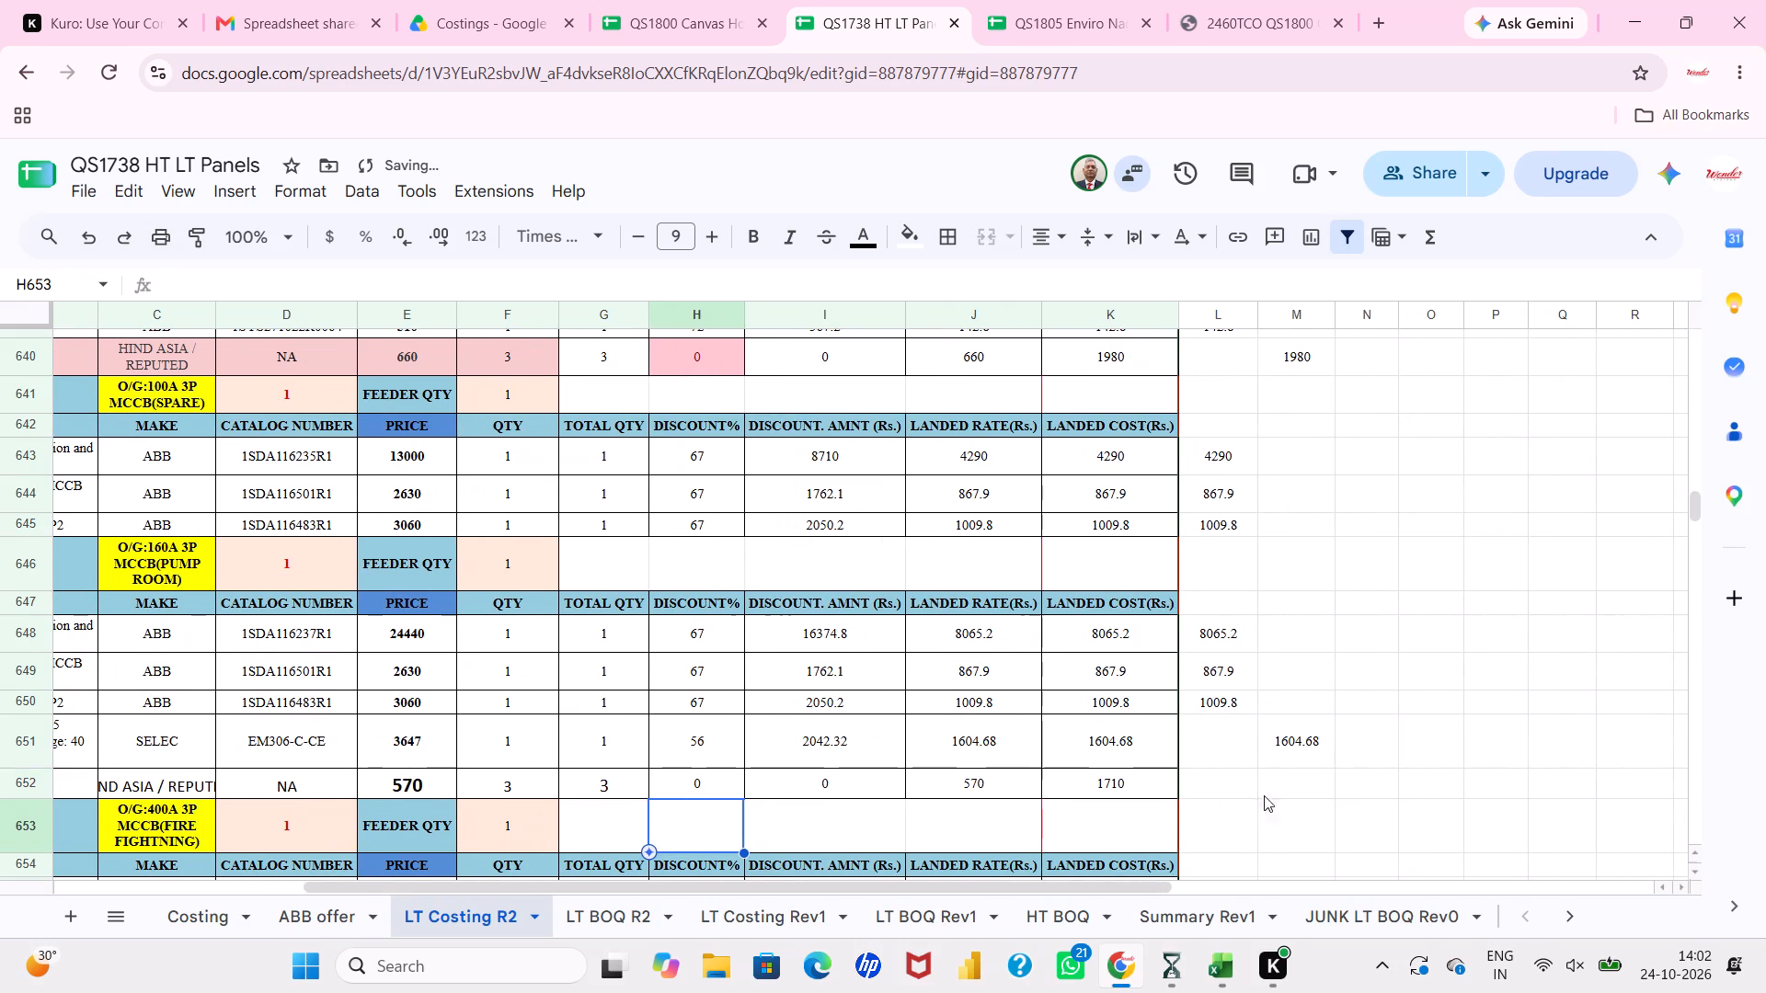
pyautogui.click(1300, 780)
pyautogui.press('=')
pyautogui.press('Left')
pyautogui.press('Left')
pyautogui.press('Return')
# Format the CT row's description-to-price cells as Times New Roman size 9 and autofit the MAKE column width.
pyautogui.hscroll(2, 1300, 780)
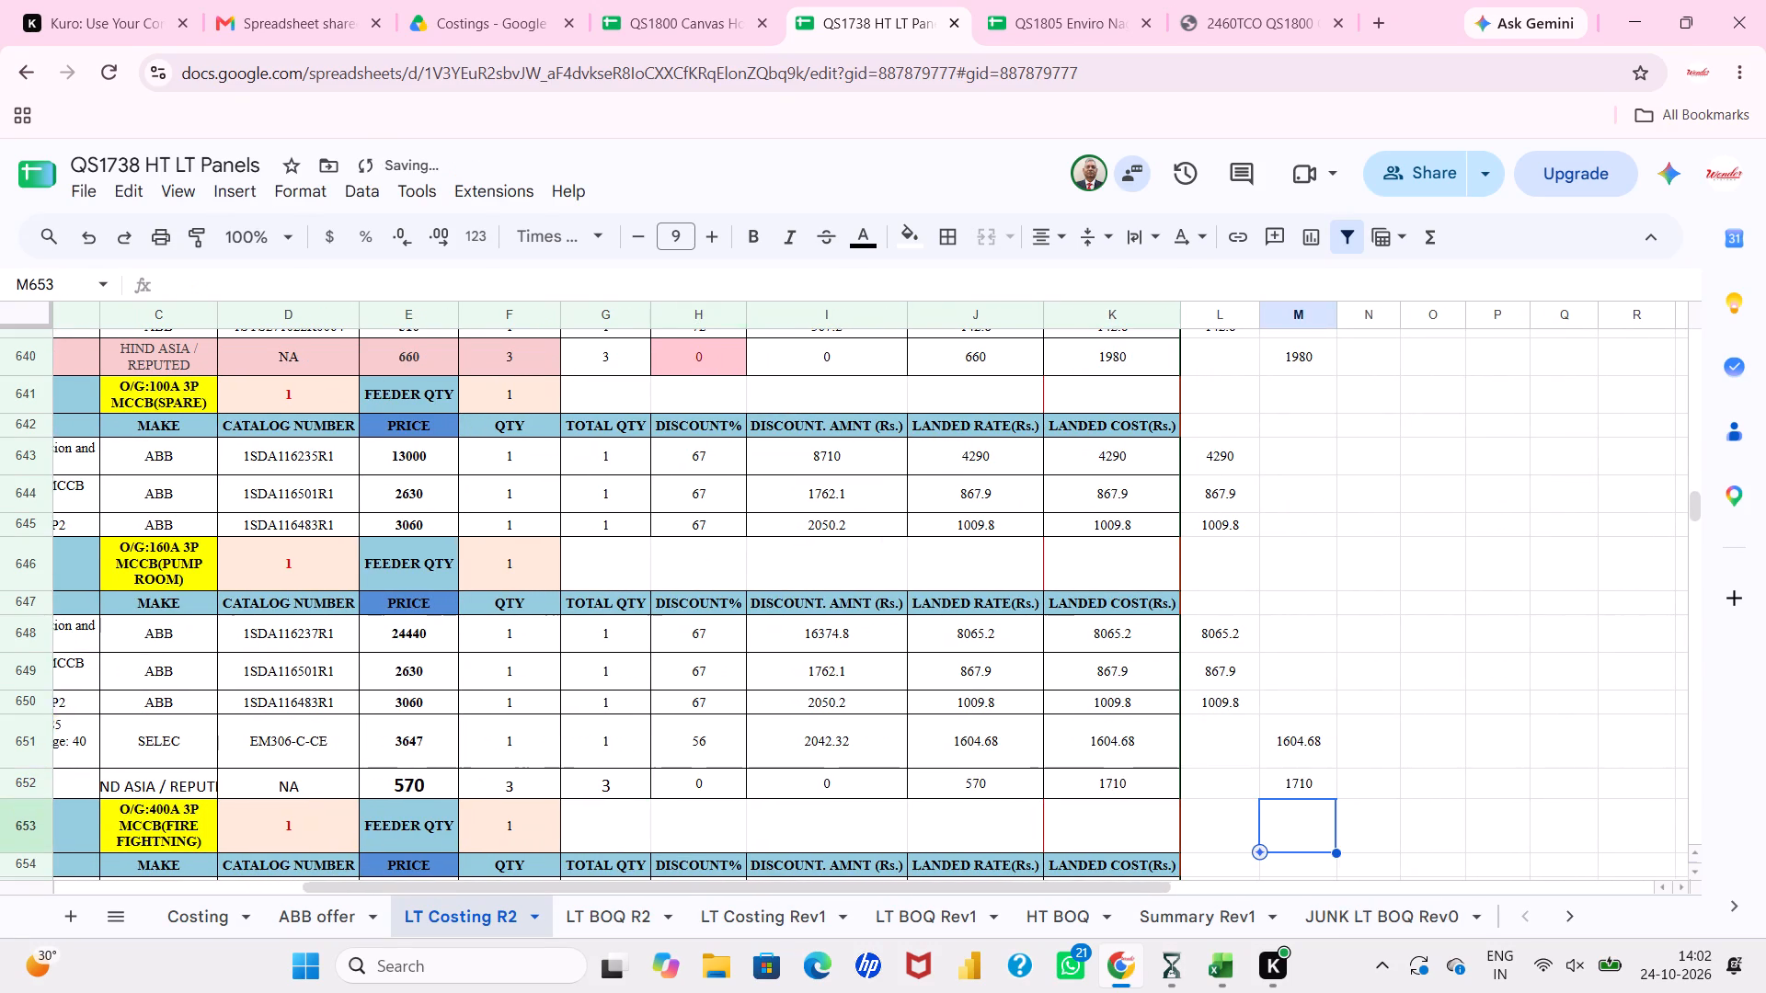
pyautogui.hscroll(2, 1300, 780)
pyautogui.moveTo(548, 791); pyautogui.dragTo(872, 778)
pyautogui.doubleClick(630, 239)
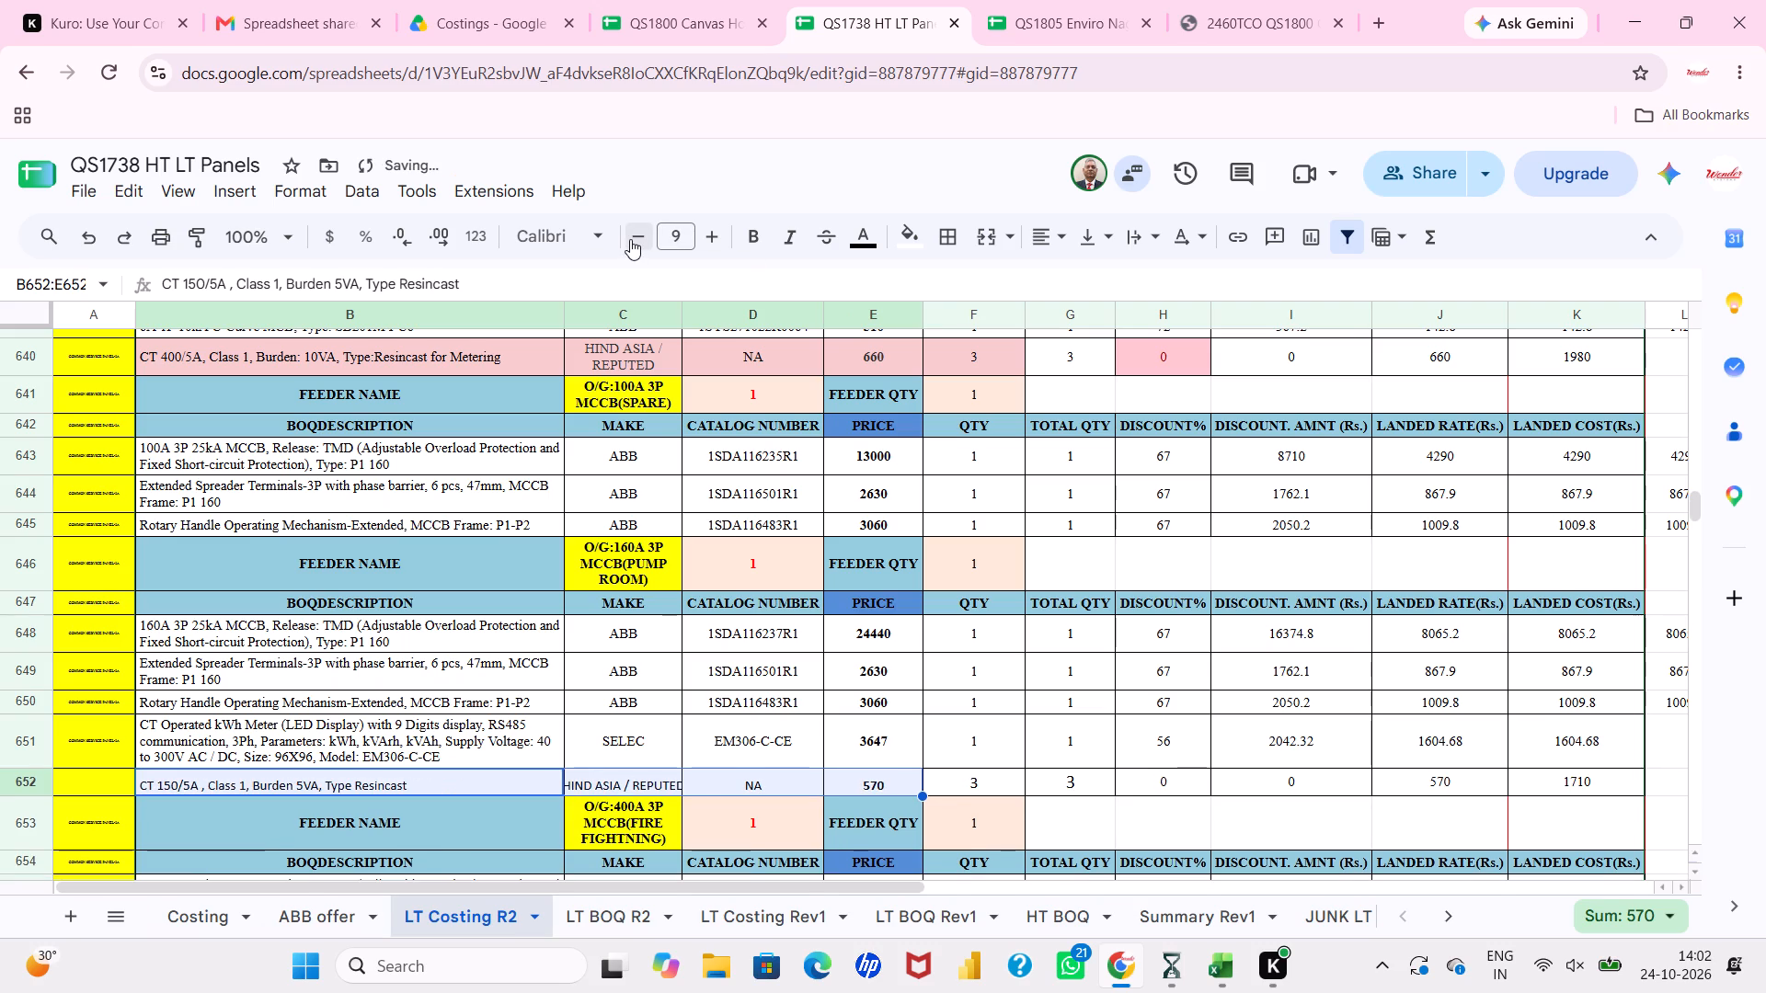
pyautogui.click(608, 231)
pyautogui.click(612, 471)
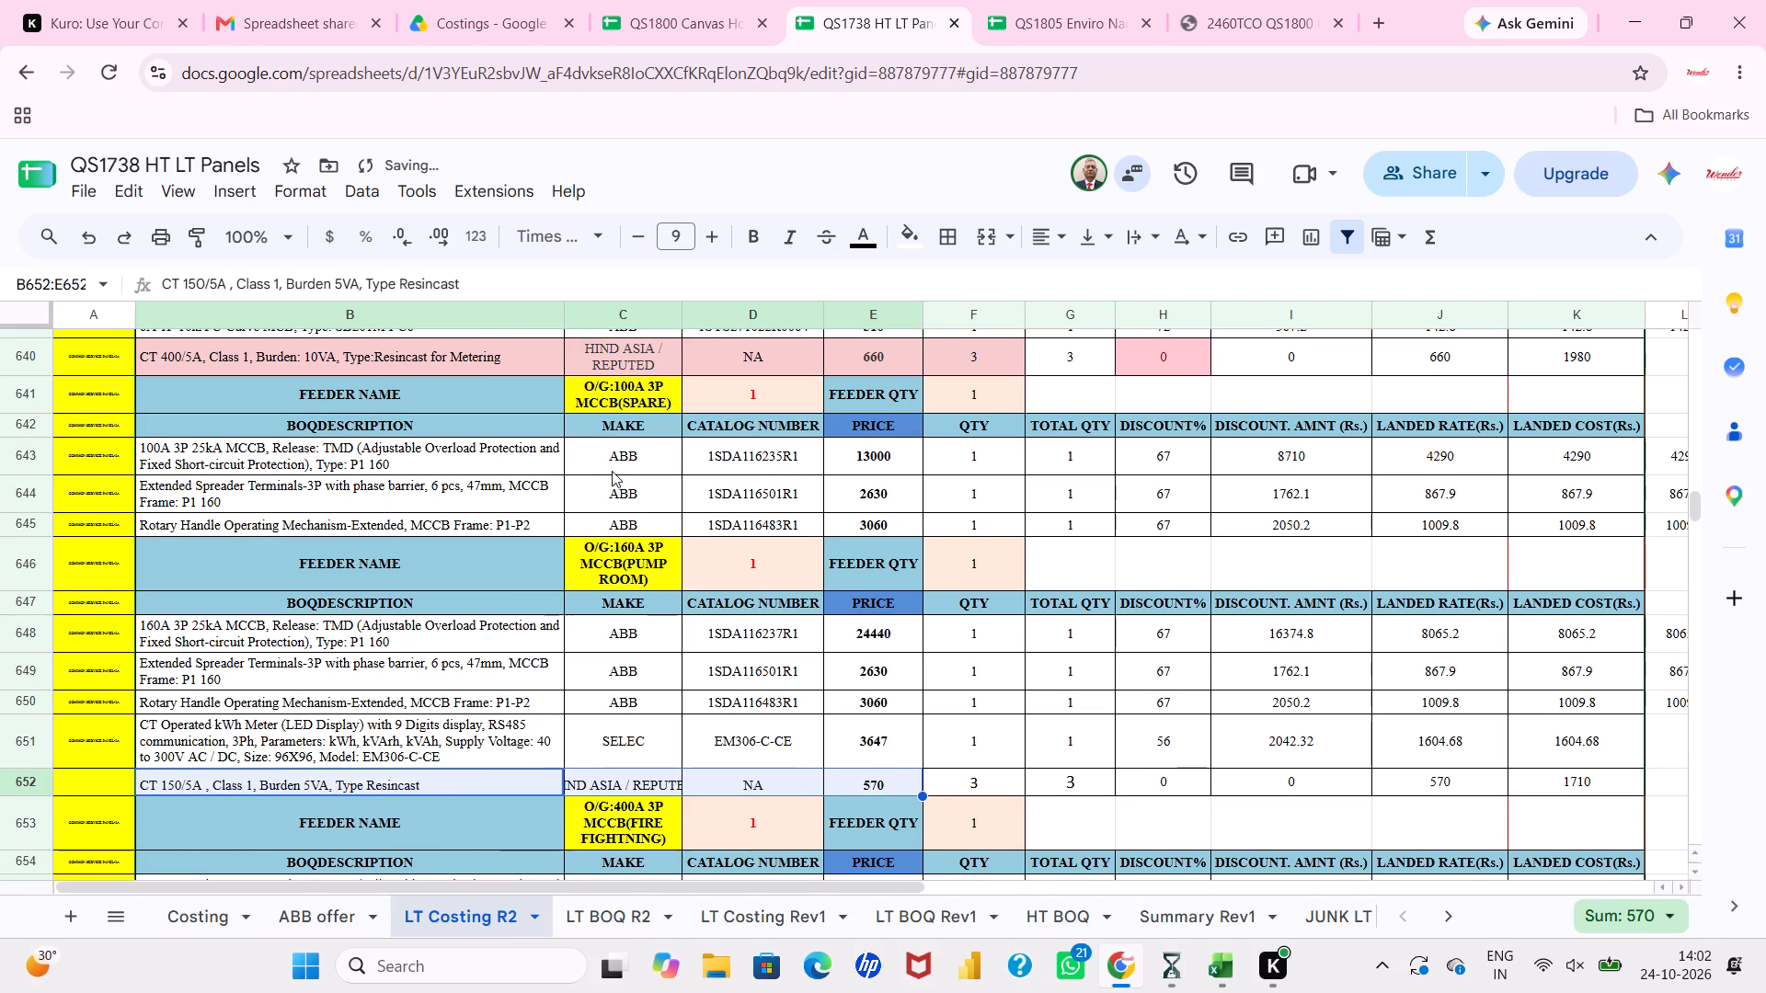
pyautogui.doubleClick(682, 312)
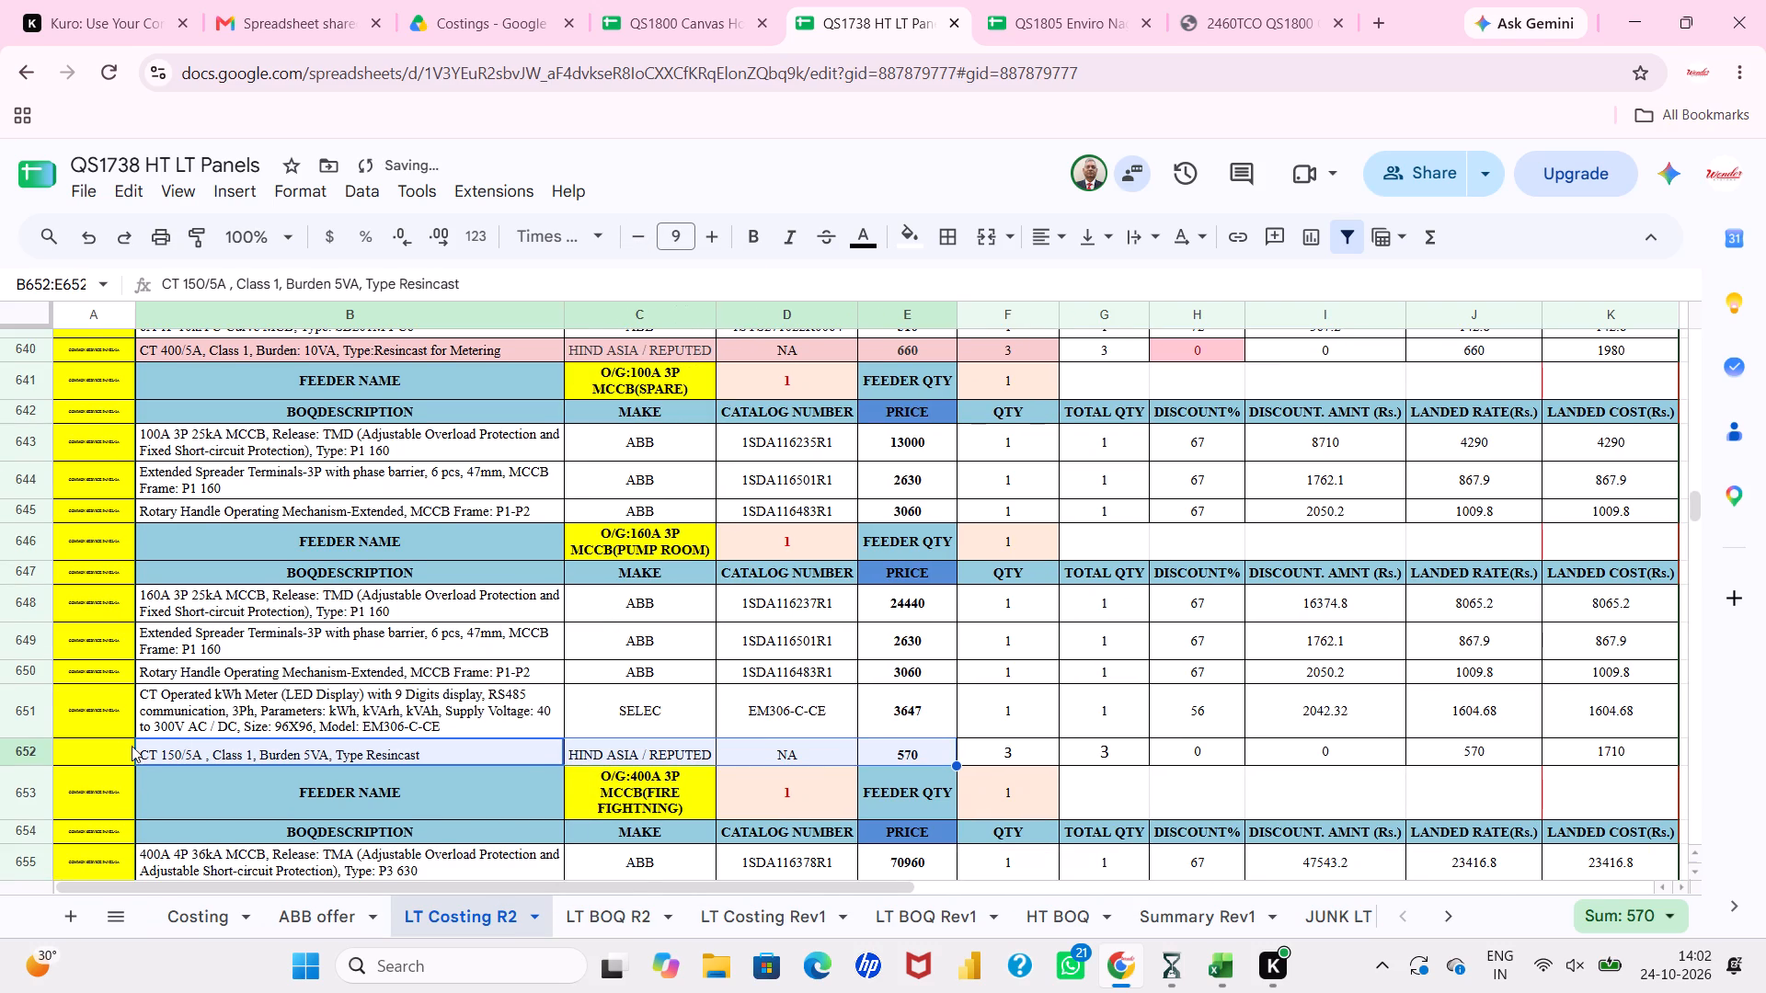
# Fill the panel label in column A down from the kWh meter row into the CT row.
pyautogui.click(120, 748)
pyautogui.hotkey('ctrl', 'd')
# Copy the CT row's description, make and catalog number into the blank row below the 160A 3P MCCB(PUMP ROOM) kWh meter in LT BOQ R2.
pyautogui.click(405, 762)
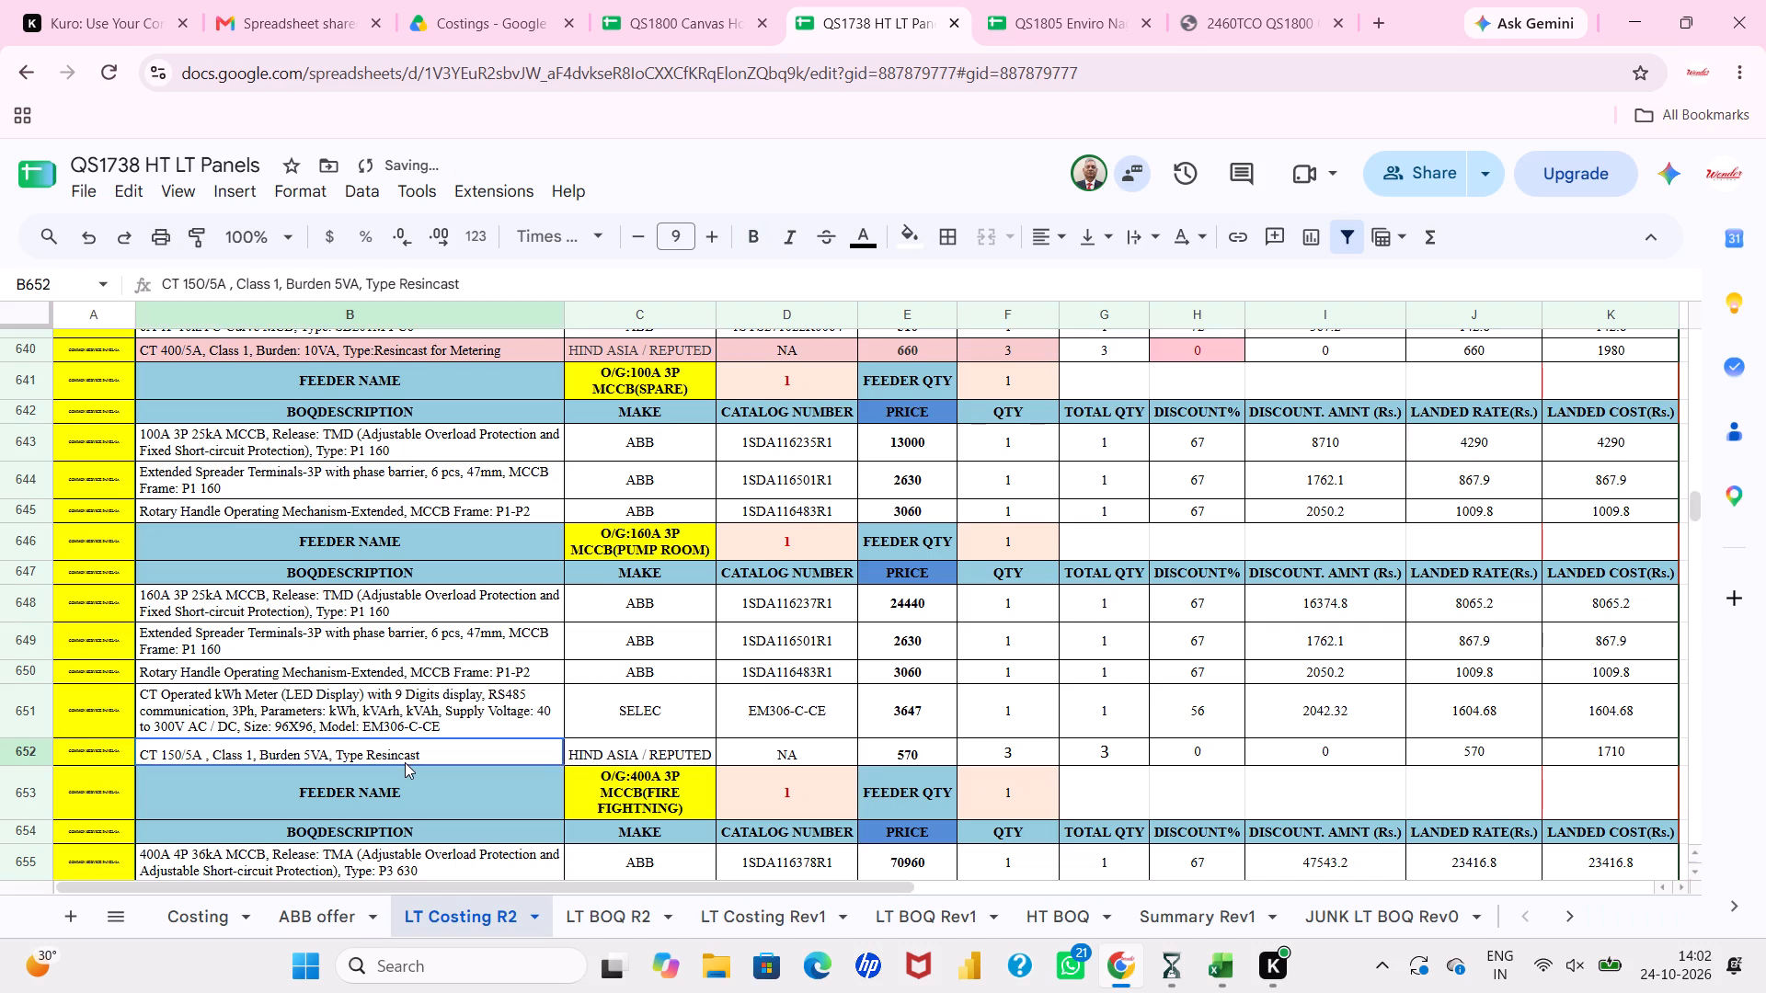
pyautogui.moveTo(436, 754); pyautogui.dragTo(790, 754)
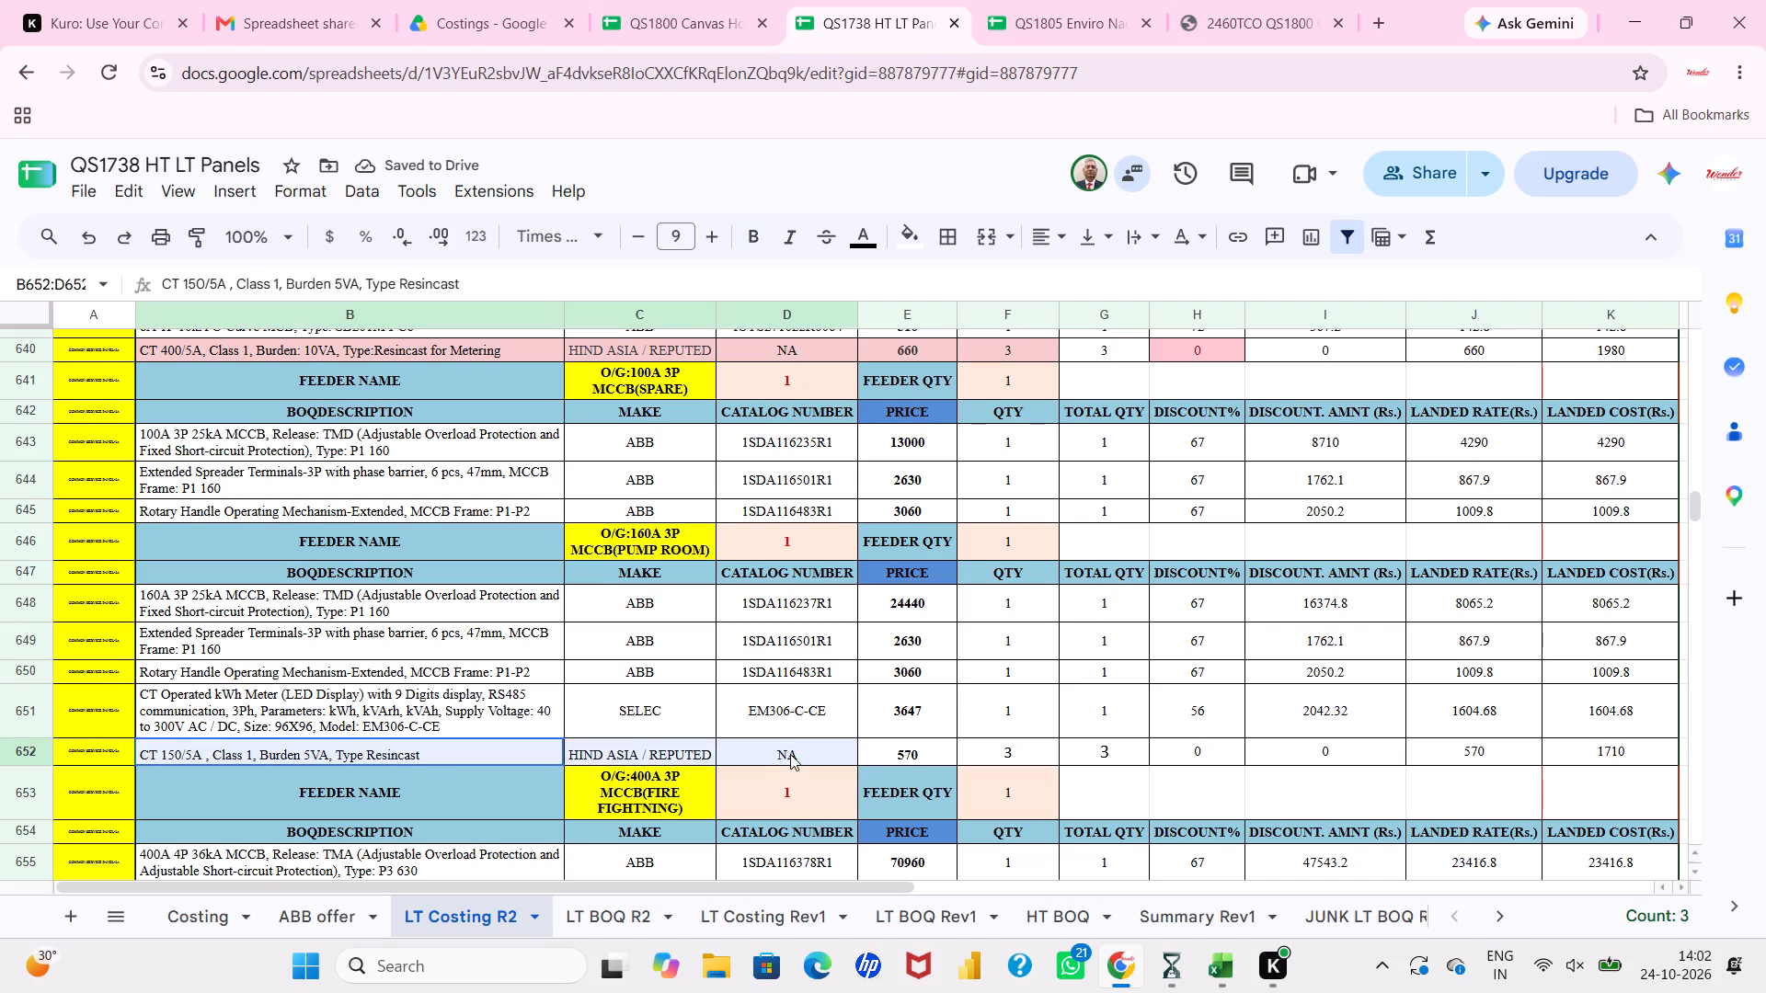
pyautogui.moveTo(790, 754); pyautogui.dragTo(792, 755)
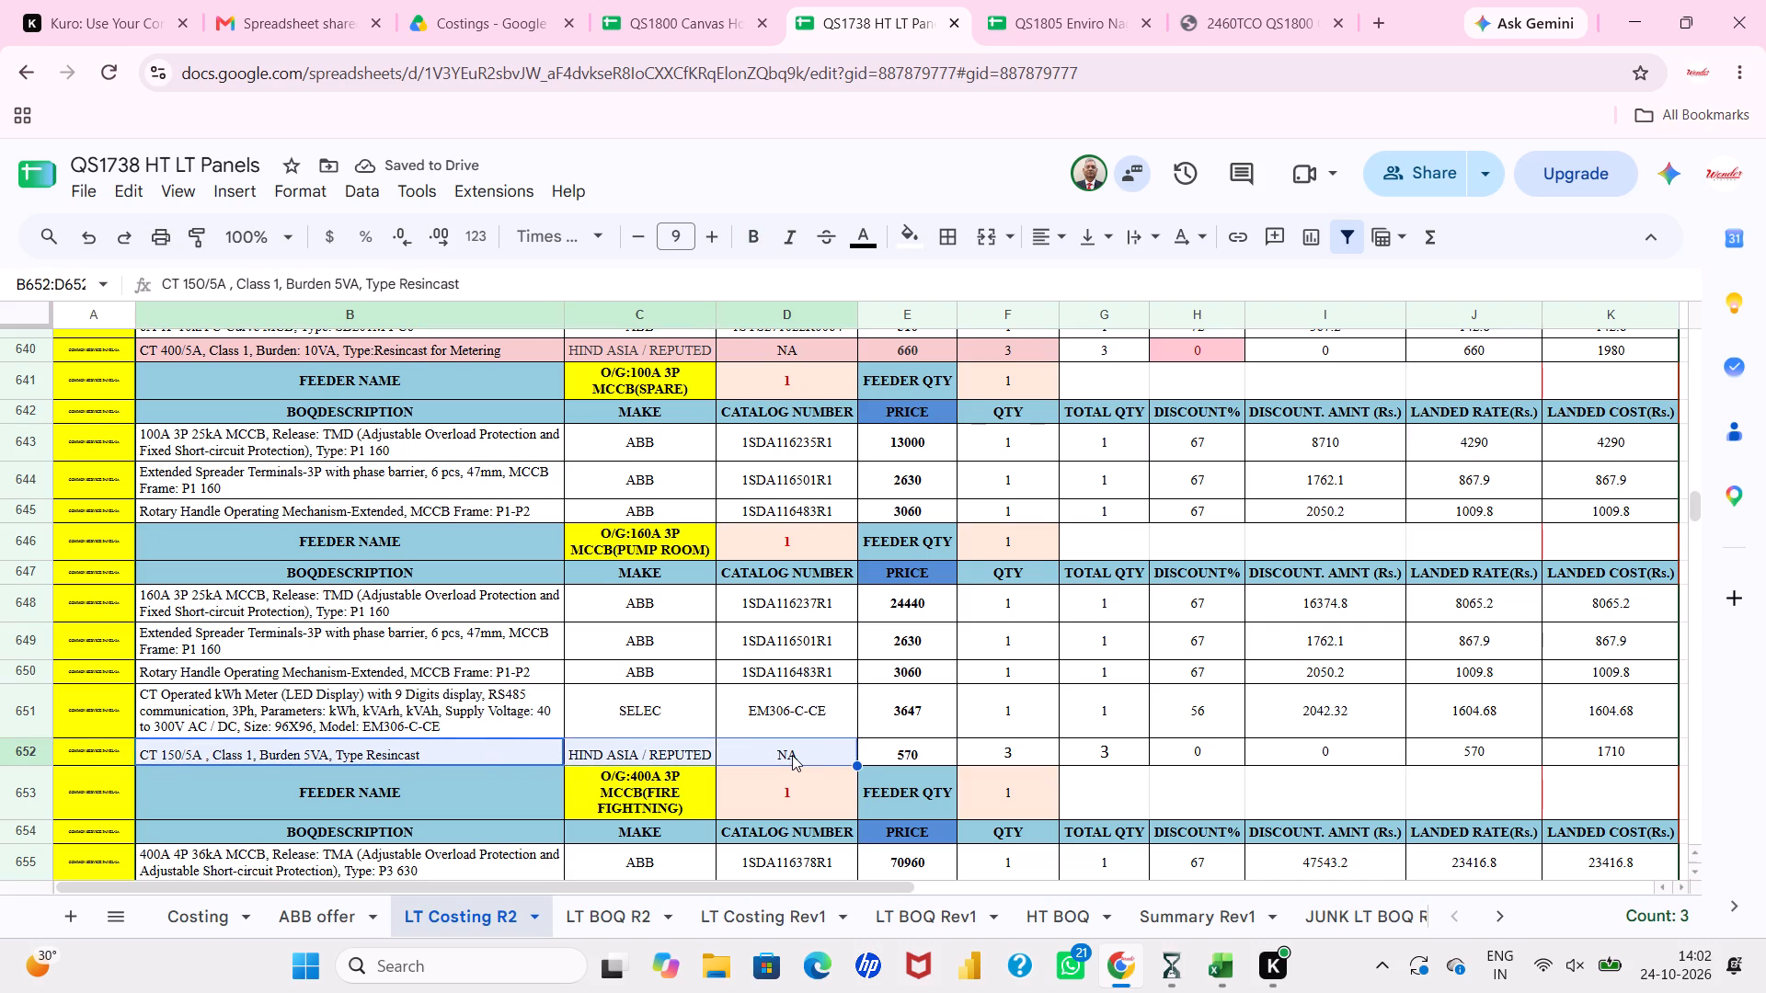
pyautogui.hotkey('ctrl', 'c')
pyautogui.click(579, 918)
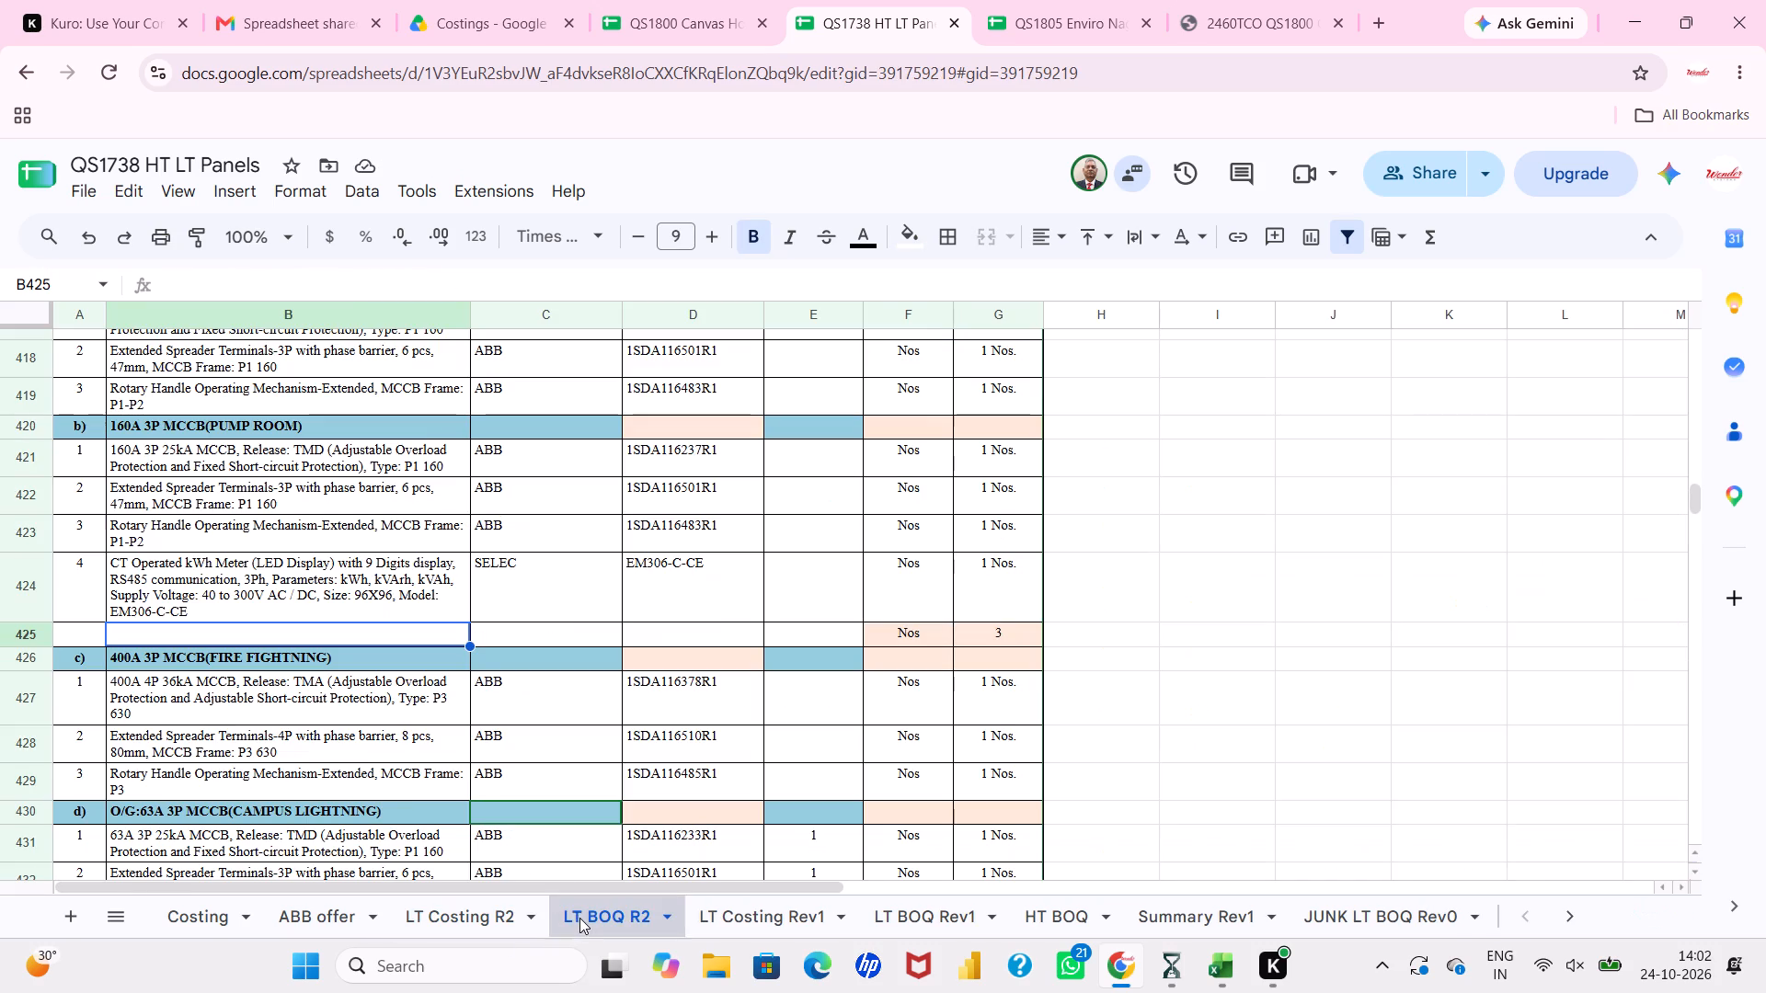
pyautogui.click(239, 634)
pyautogui.hotkey('ctrl', 'v')
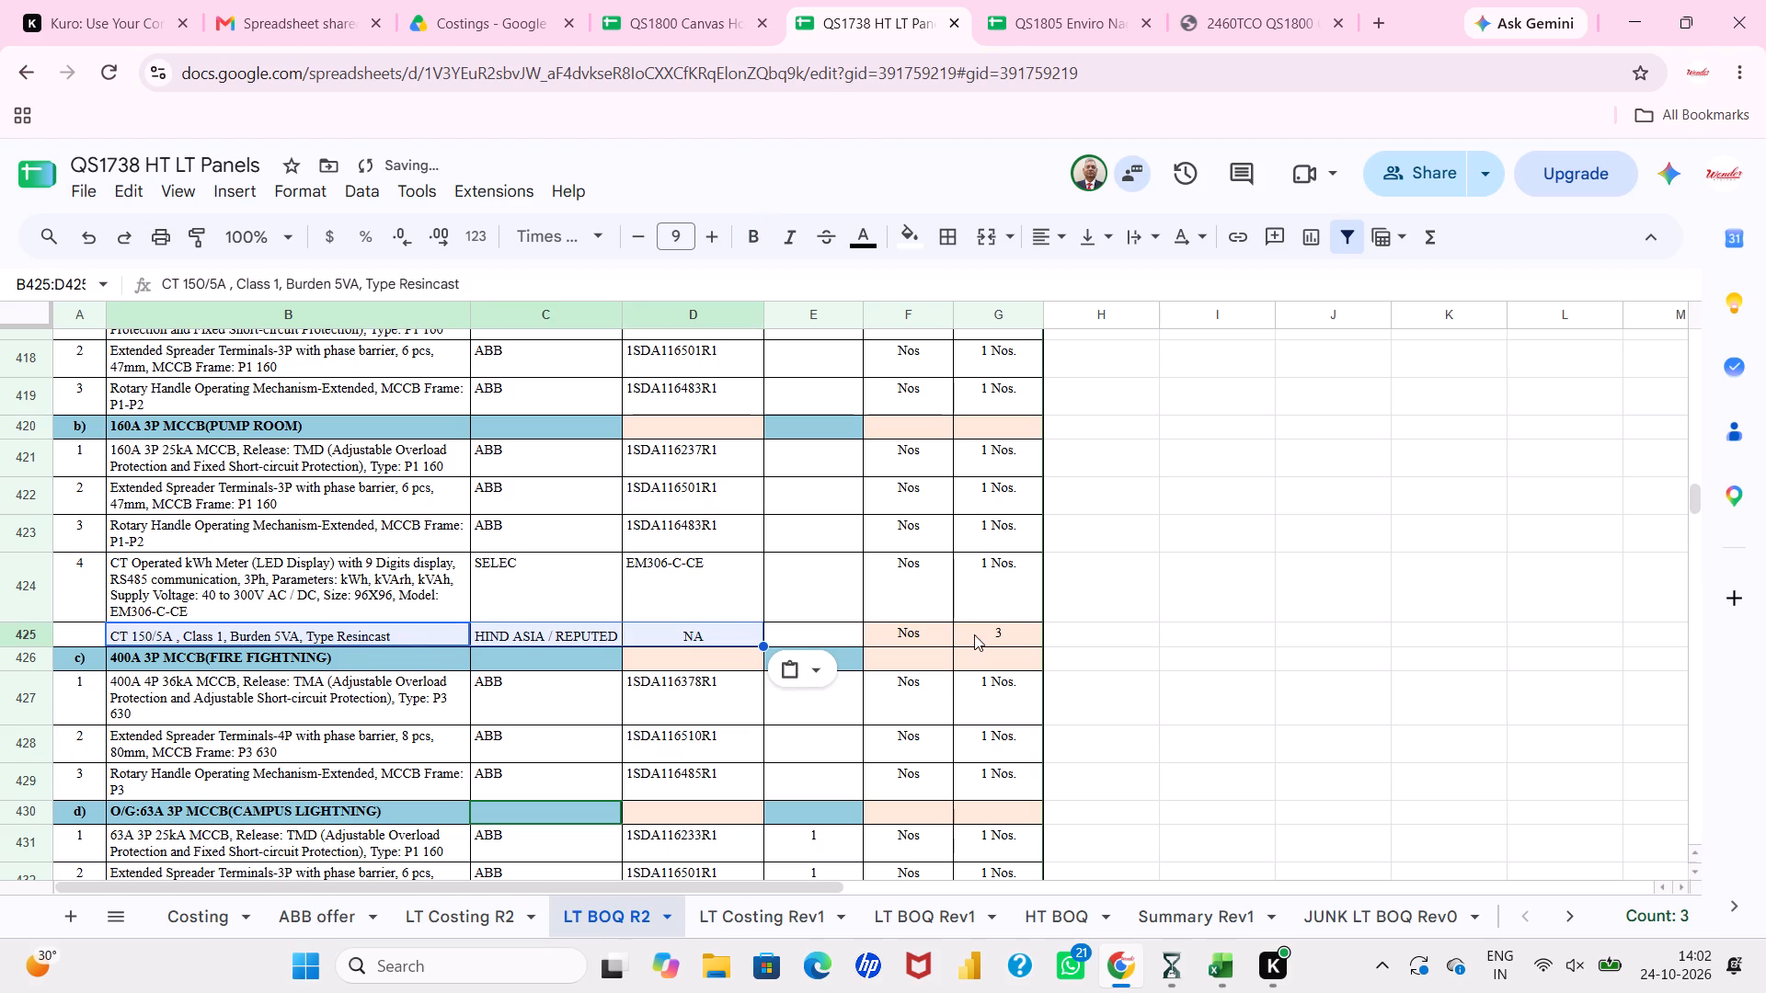
# Enter serial number 5 for the CT row in LT BOQ R2.
pyautogui.click(81, 633)
pyautogui.press('5')
pyautogui.press('Return')
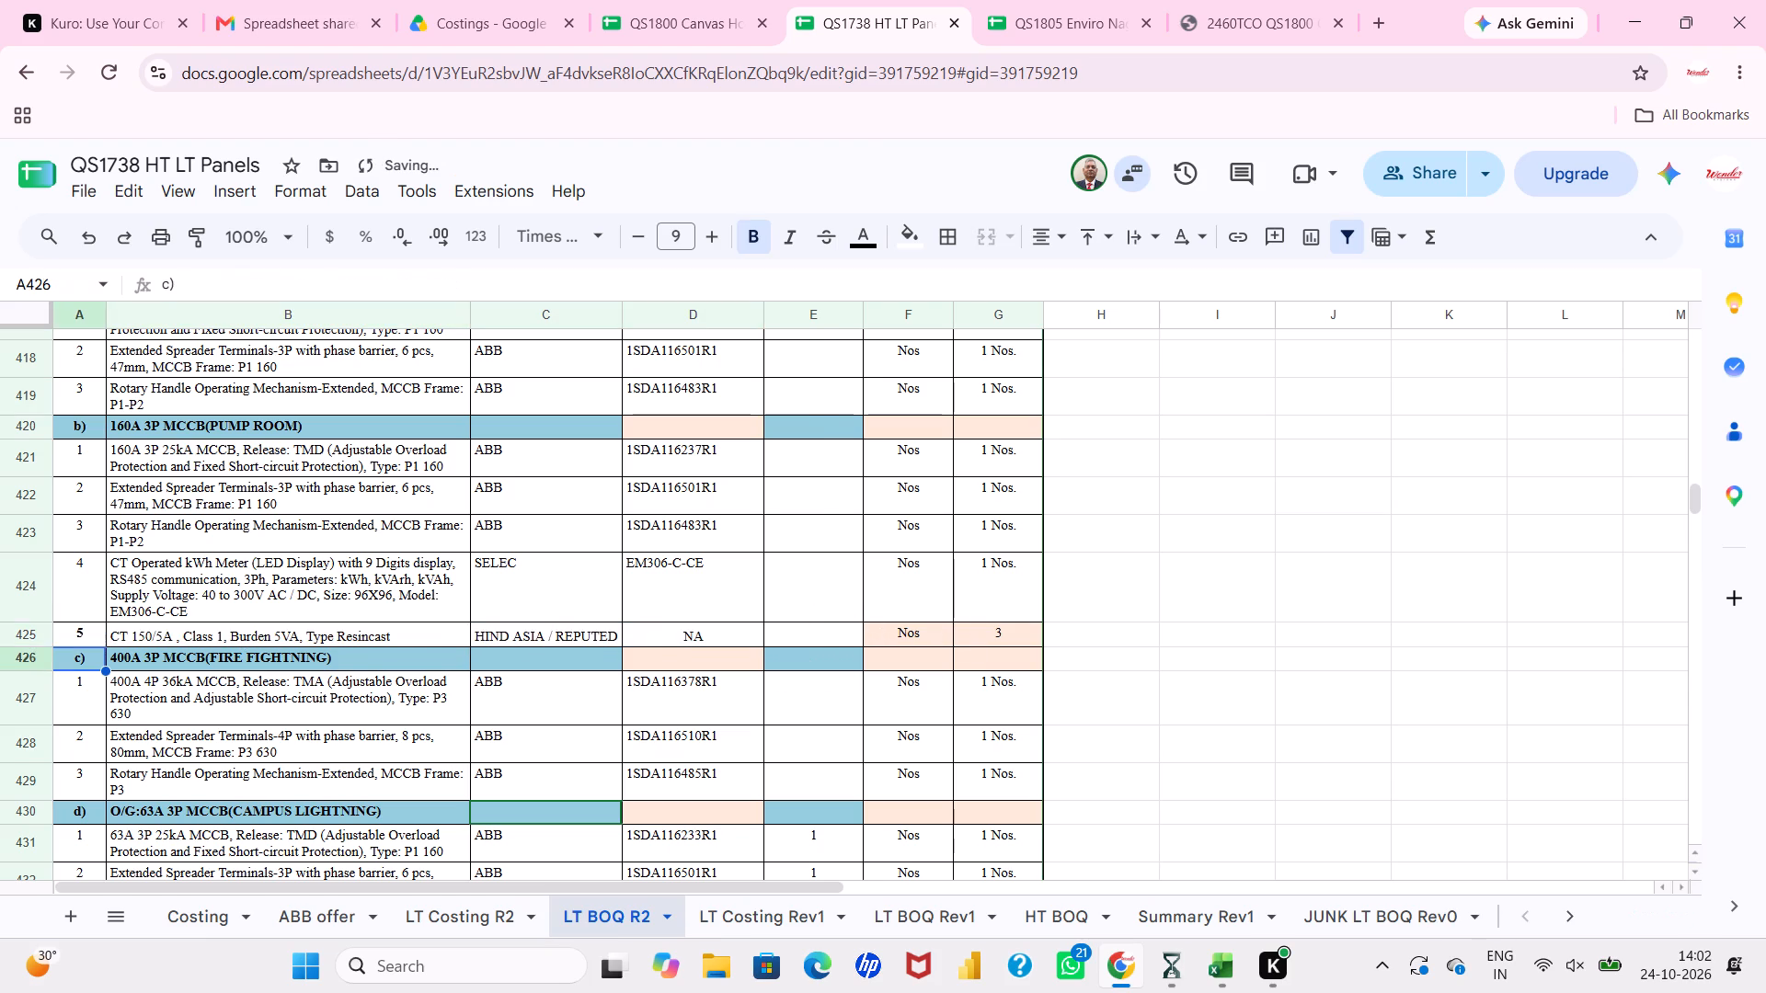
# Edit the CT description in LT BOQ R2 so the burden reads "Burden:5VA".
pyautogui.click(406, 630)
pyautogui.click(336, 287)
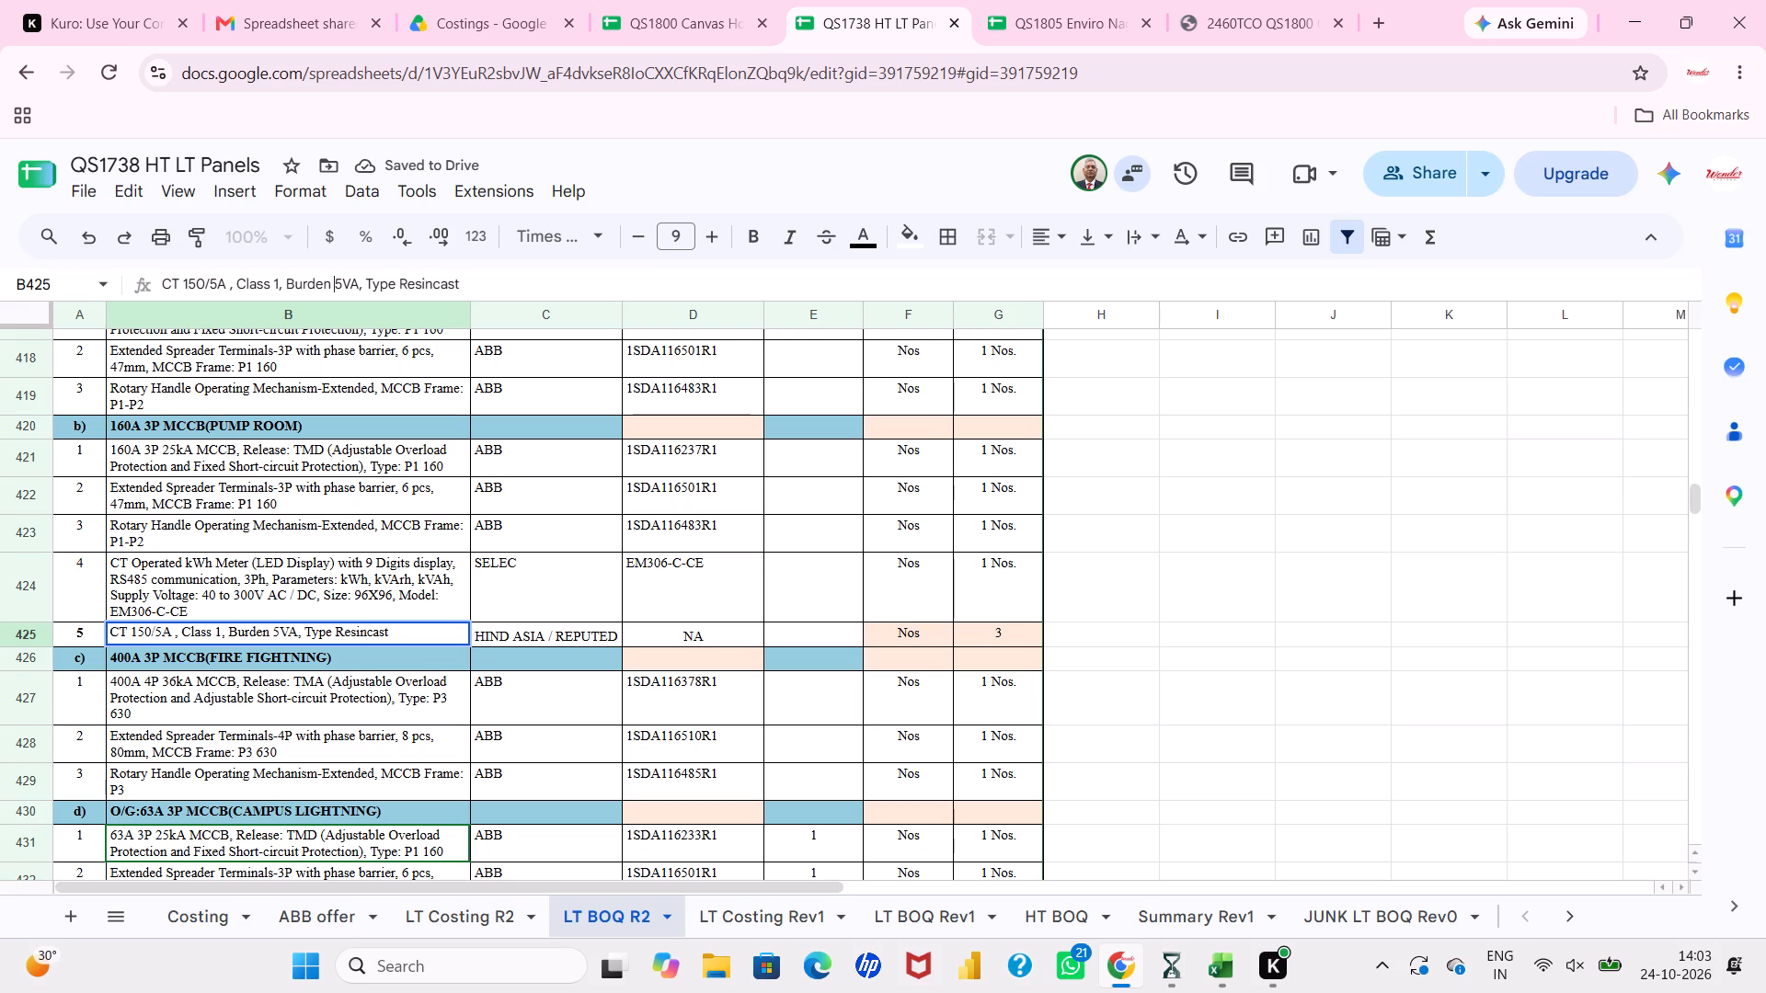
pyautogui.write(':')
pyautogui.press('space')
pyautogui.press('Left')
pyautogui.press('Left')
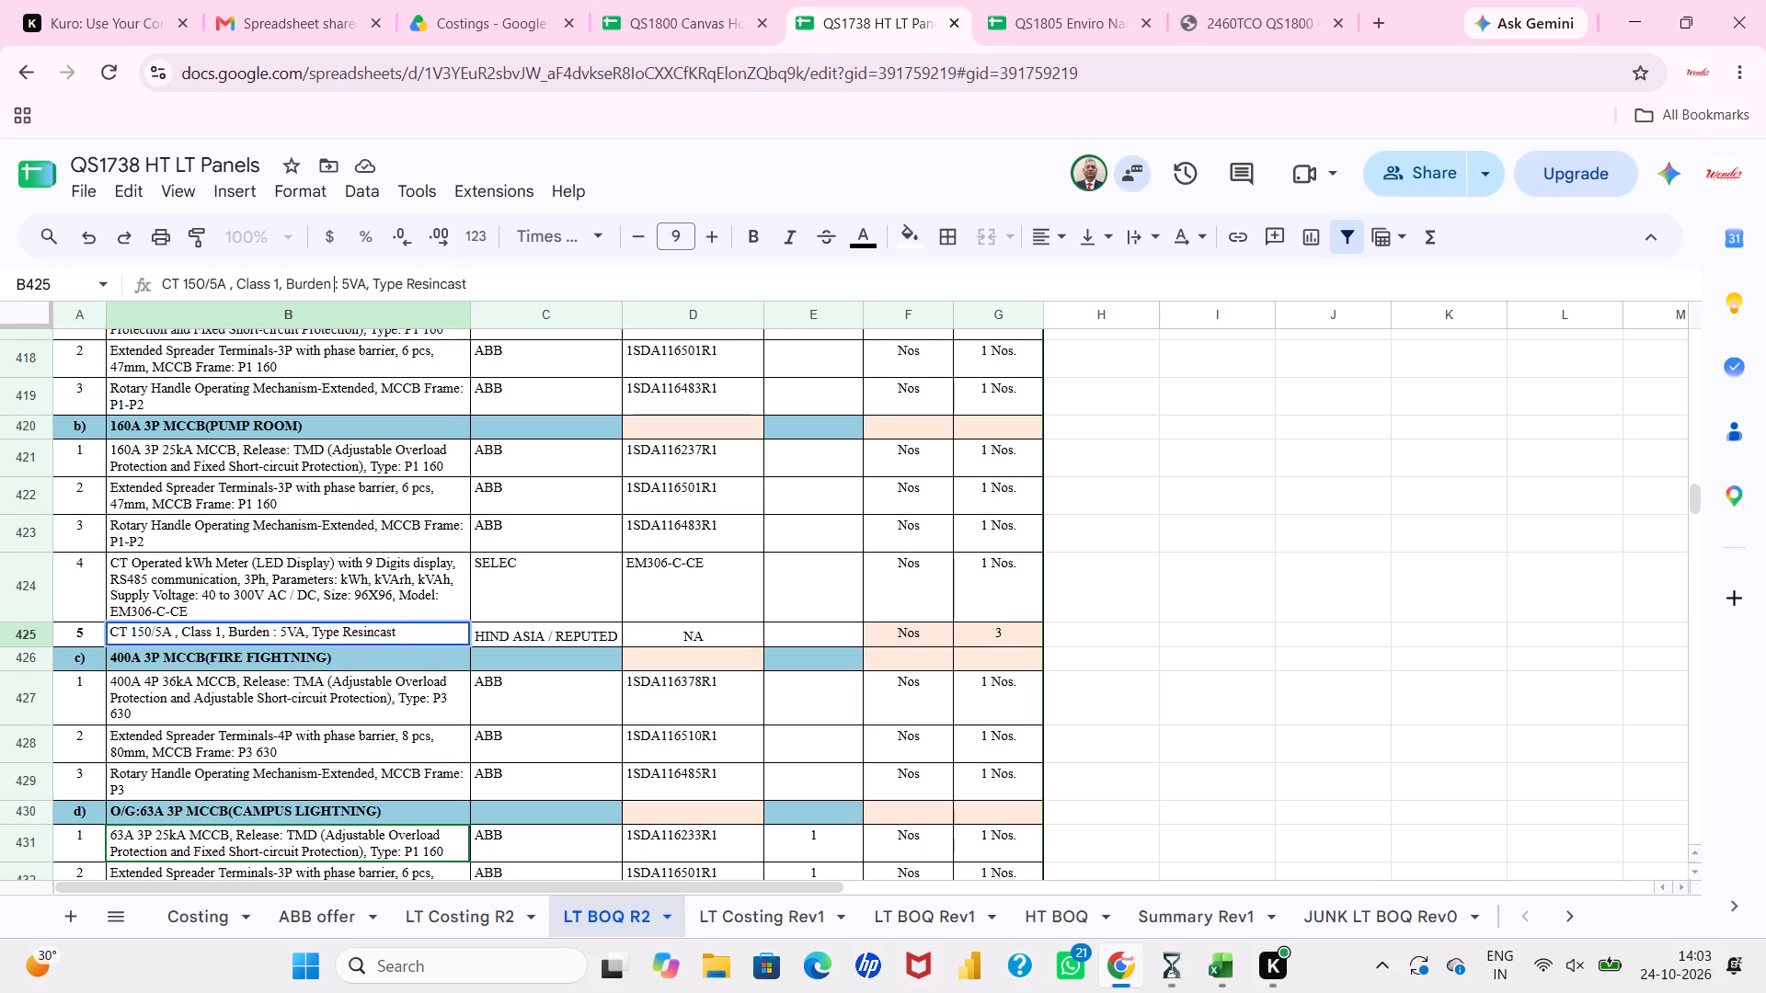
pyautogui.press('BackSpace')
pyautogui.press('Right')
pyautogui.press('Delete')
pyautogui.press('Return')
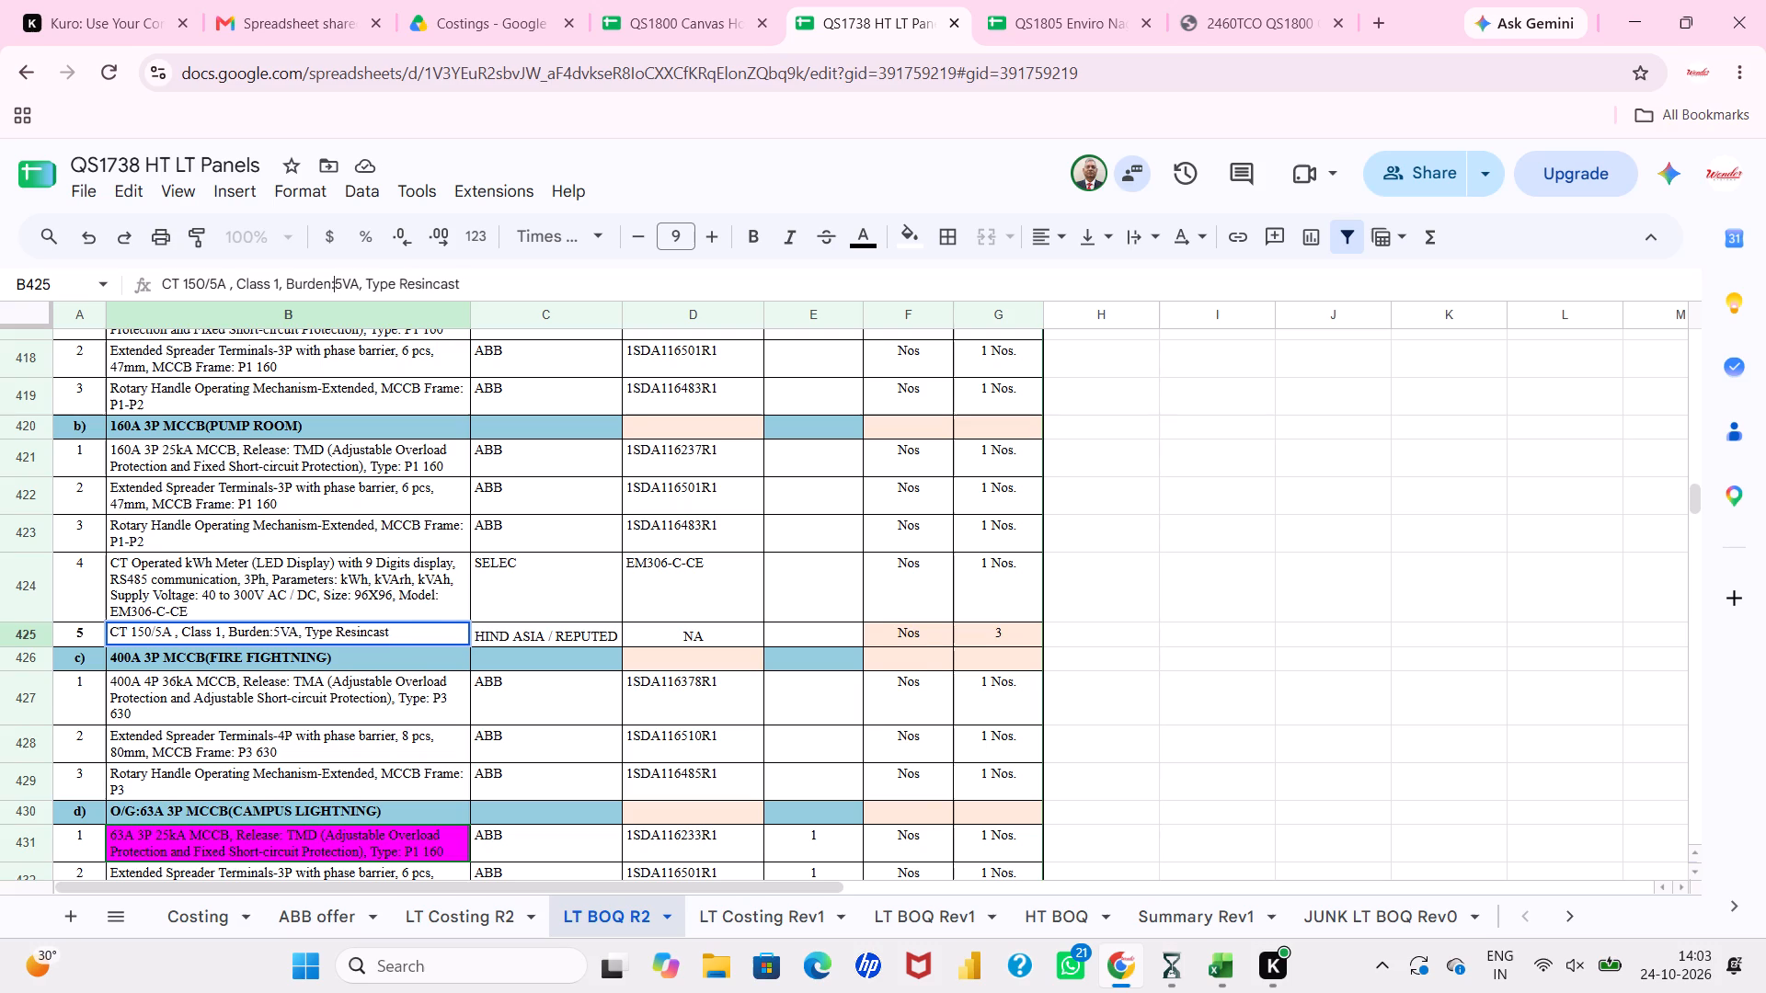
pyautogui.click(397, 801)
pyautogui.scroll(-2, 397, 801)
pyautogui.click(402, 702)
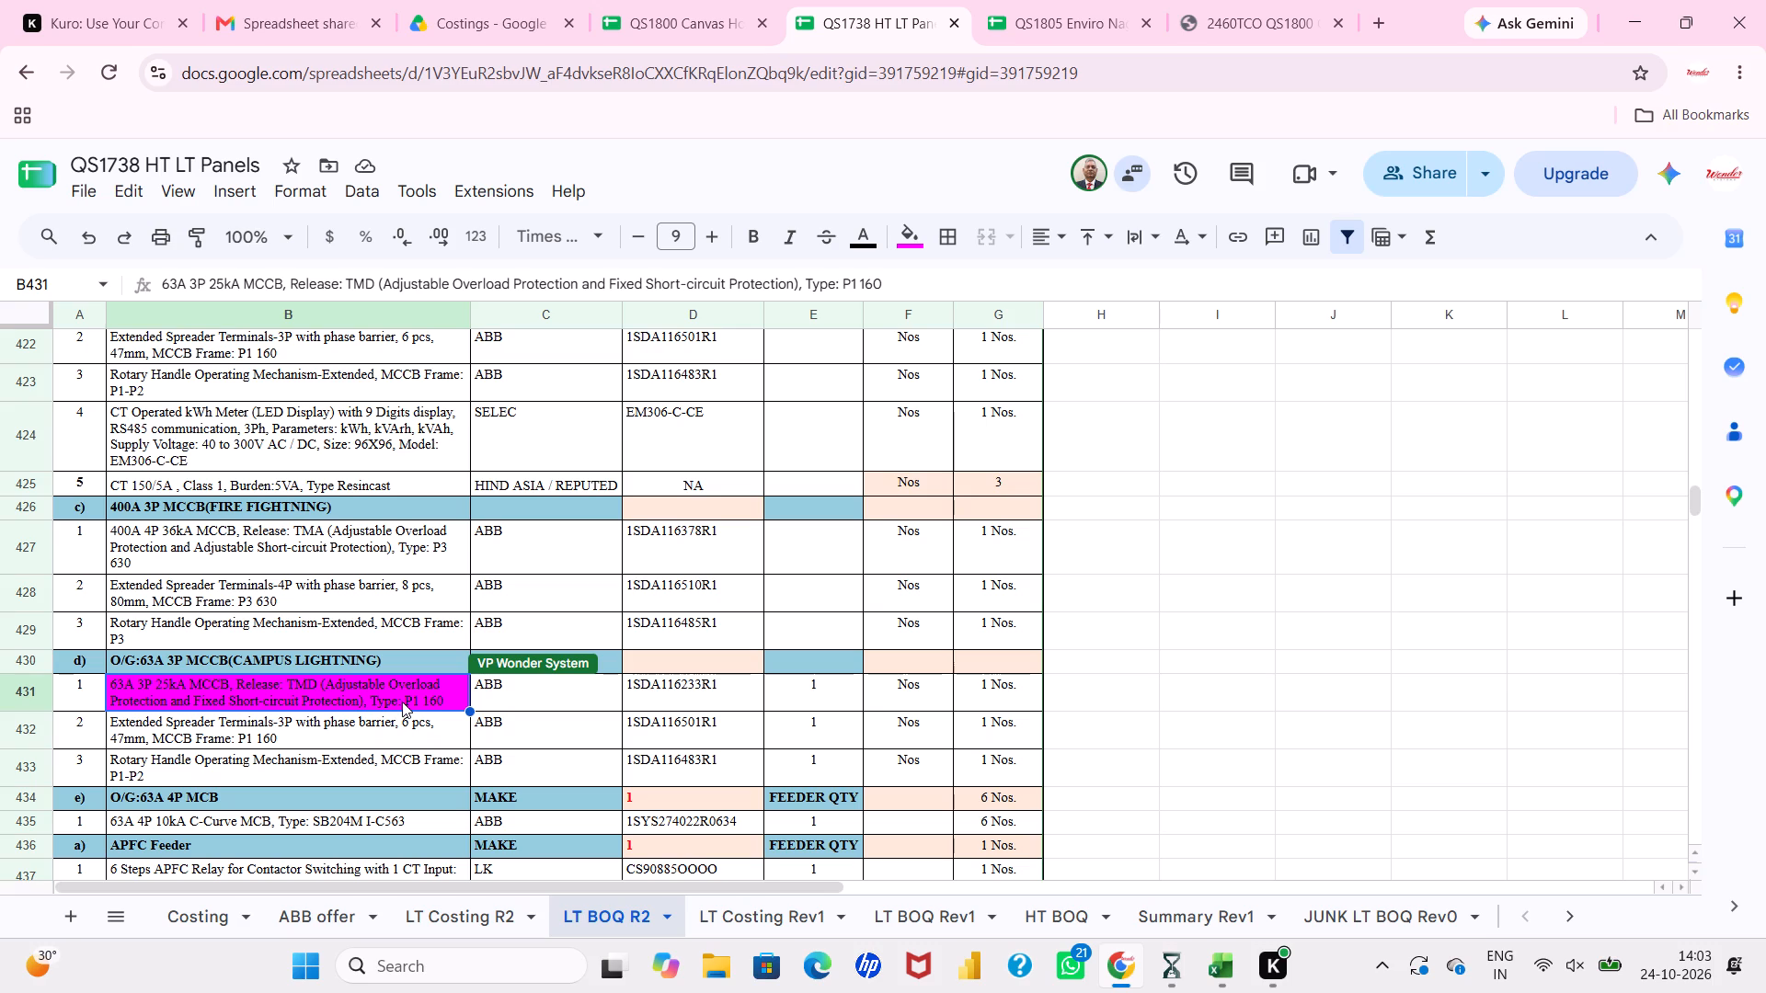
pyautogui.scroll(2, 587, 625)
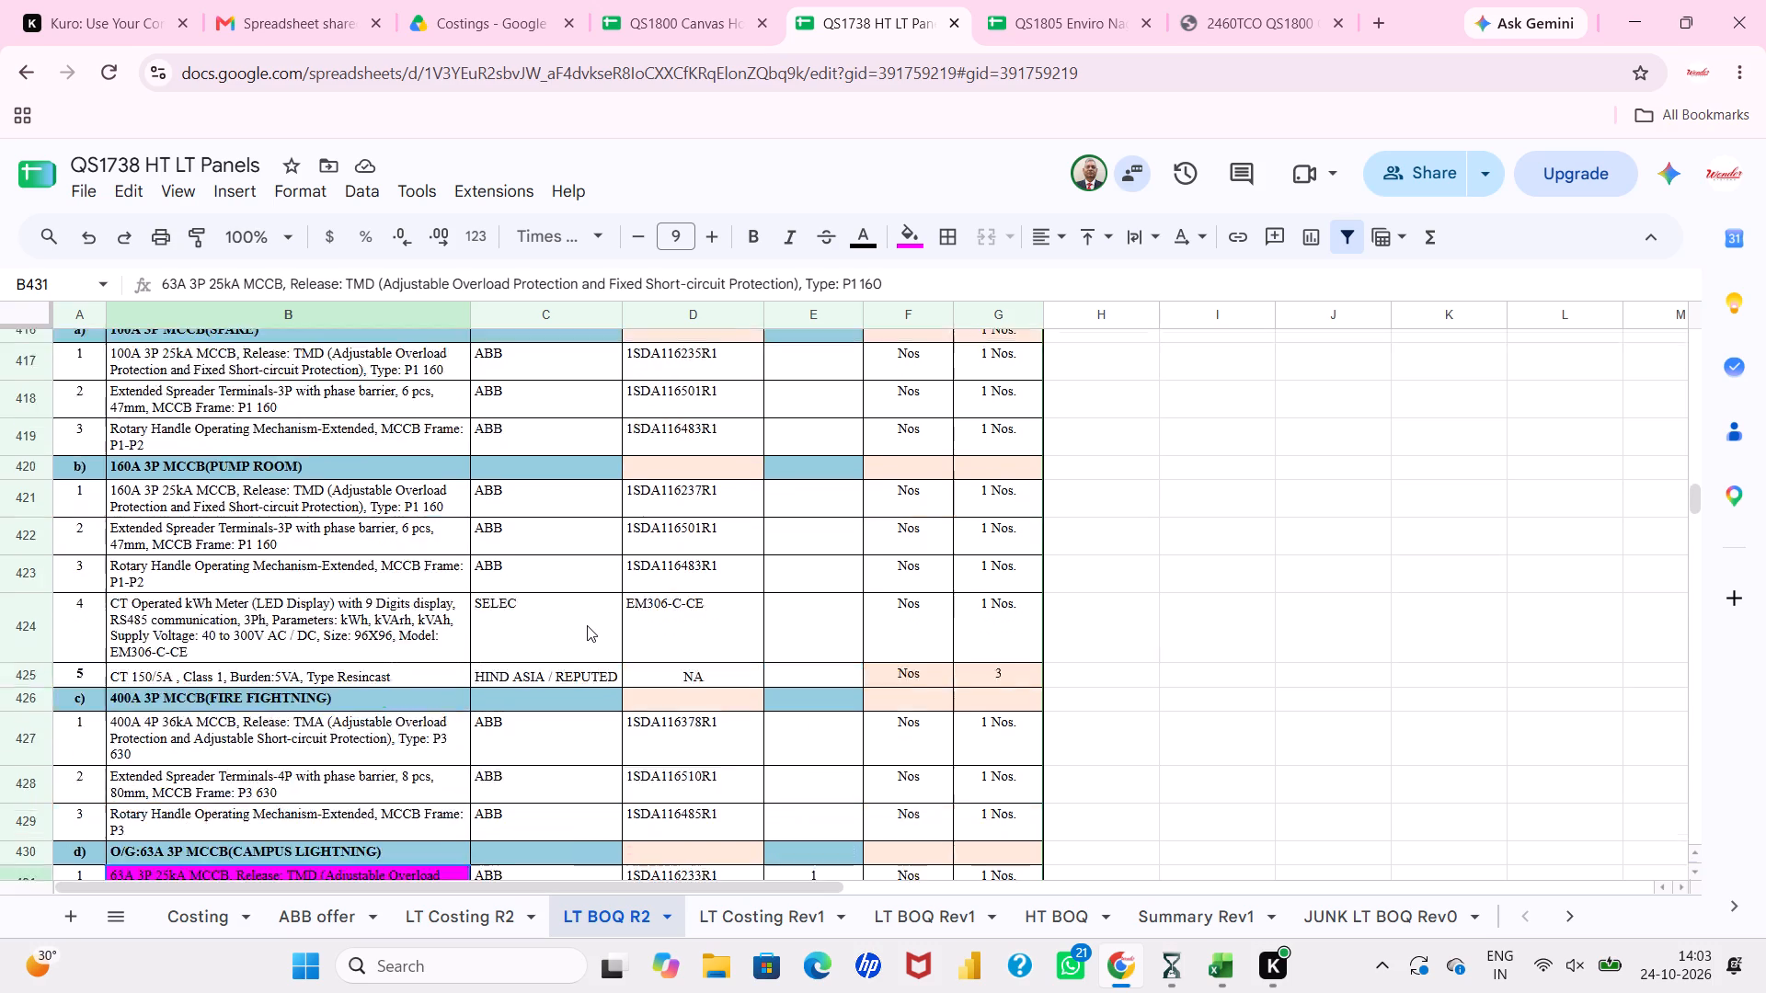
# Compare the Common Service Panel-2A incomer and outgoing feeder items, including the pump-room CT row, between LT BOQ R2 and LT Costing R2.
pyautogui.scroll(3, 587, 625)
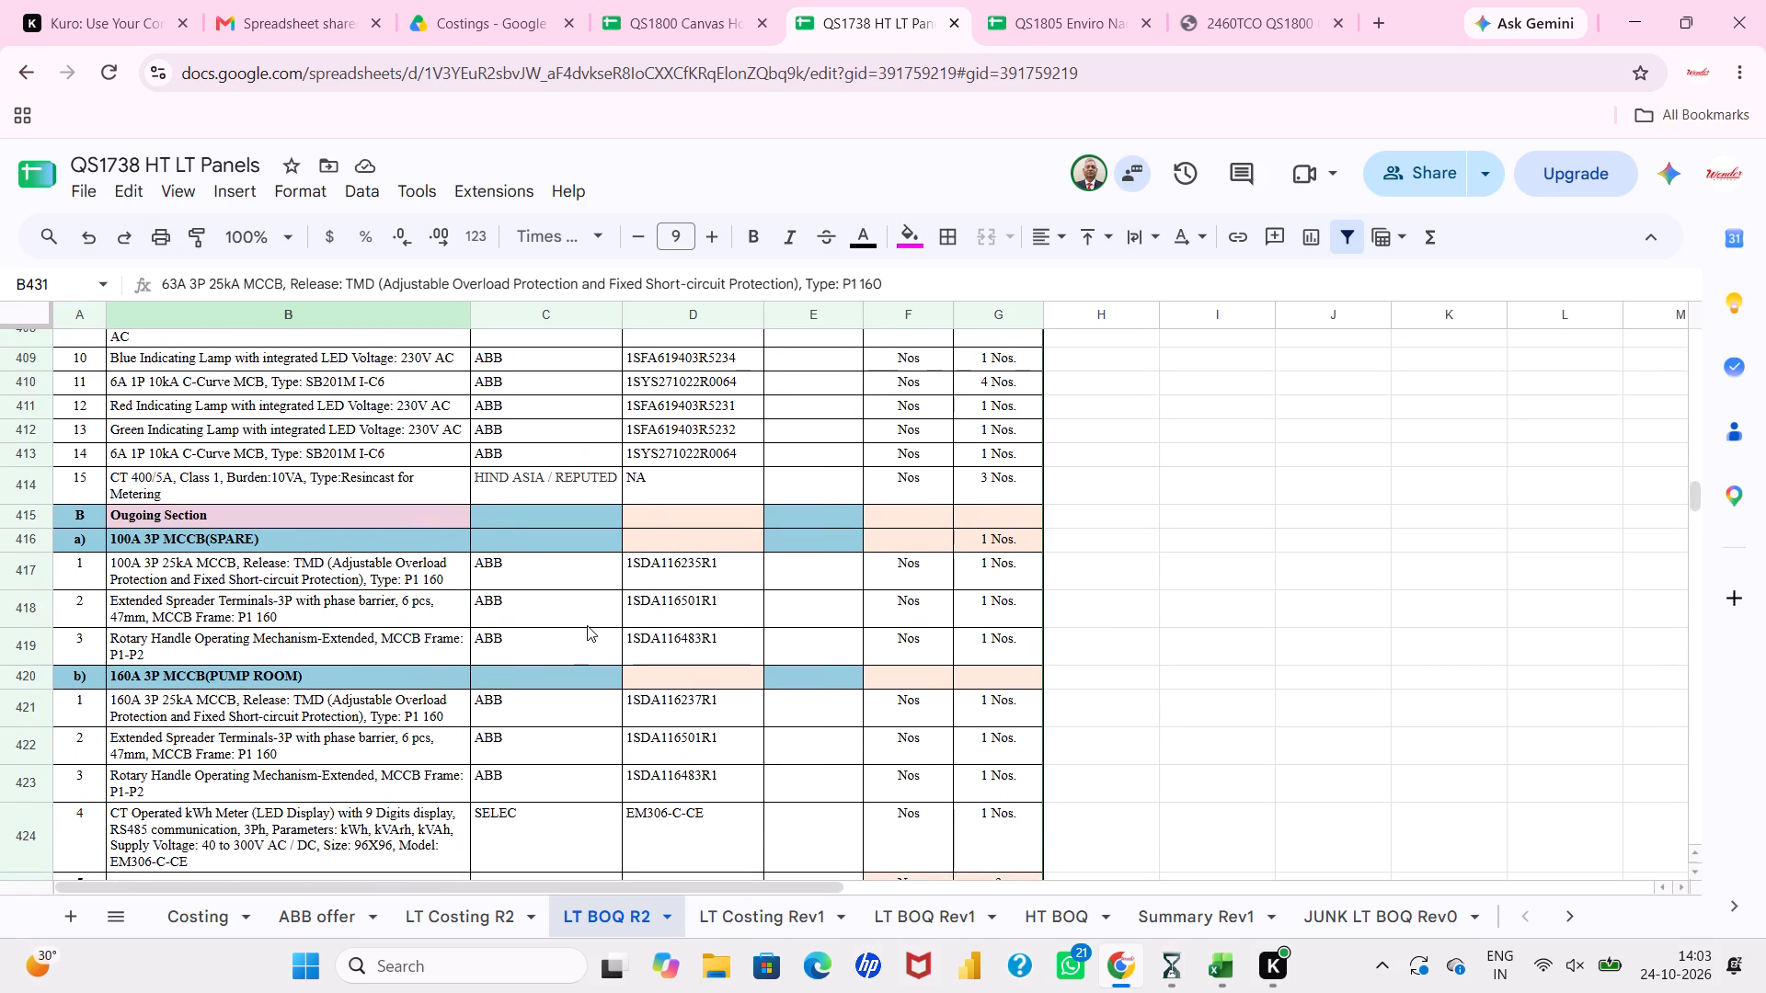
pyautogui.click(468, 928)
pyautogui.scroll(2, 554, 597)
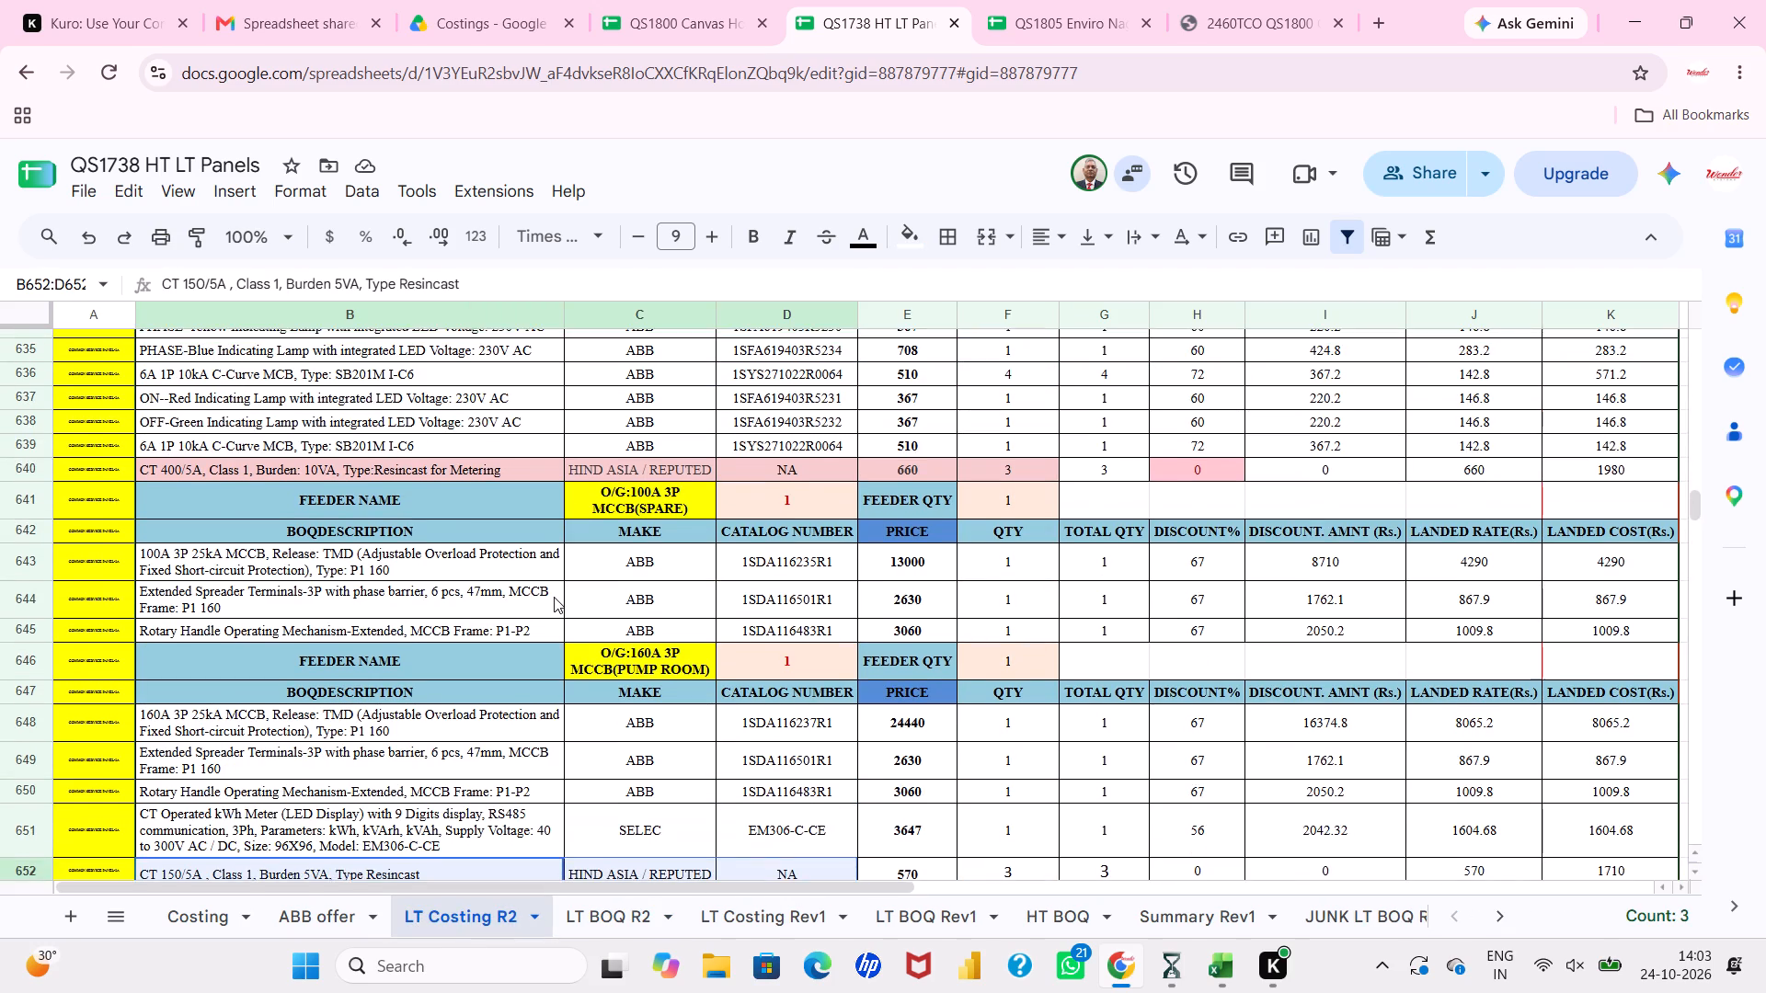
pyautogui.scroll(2, 554, 597)
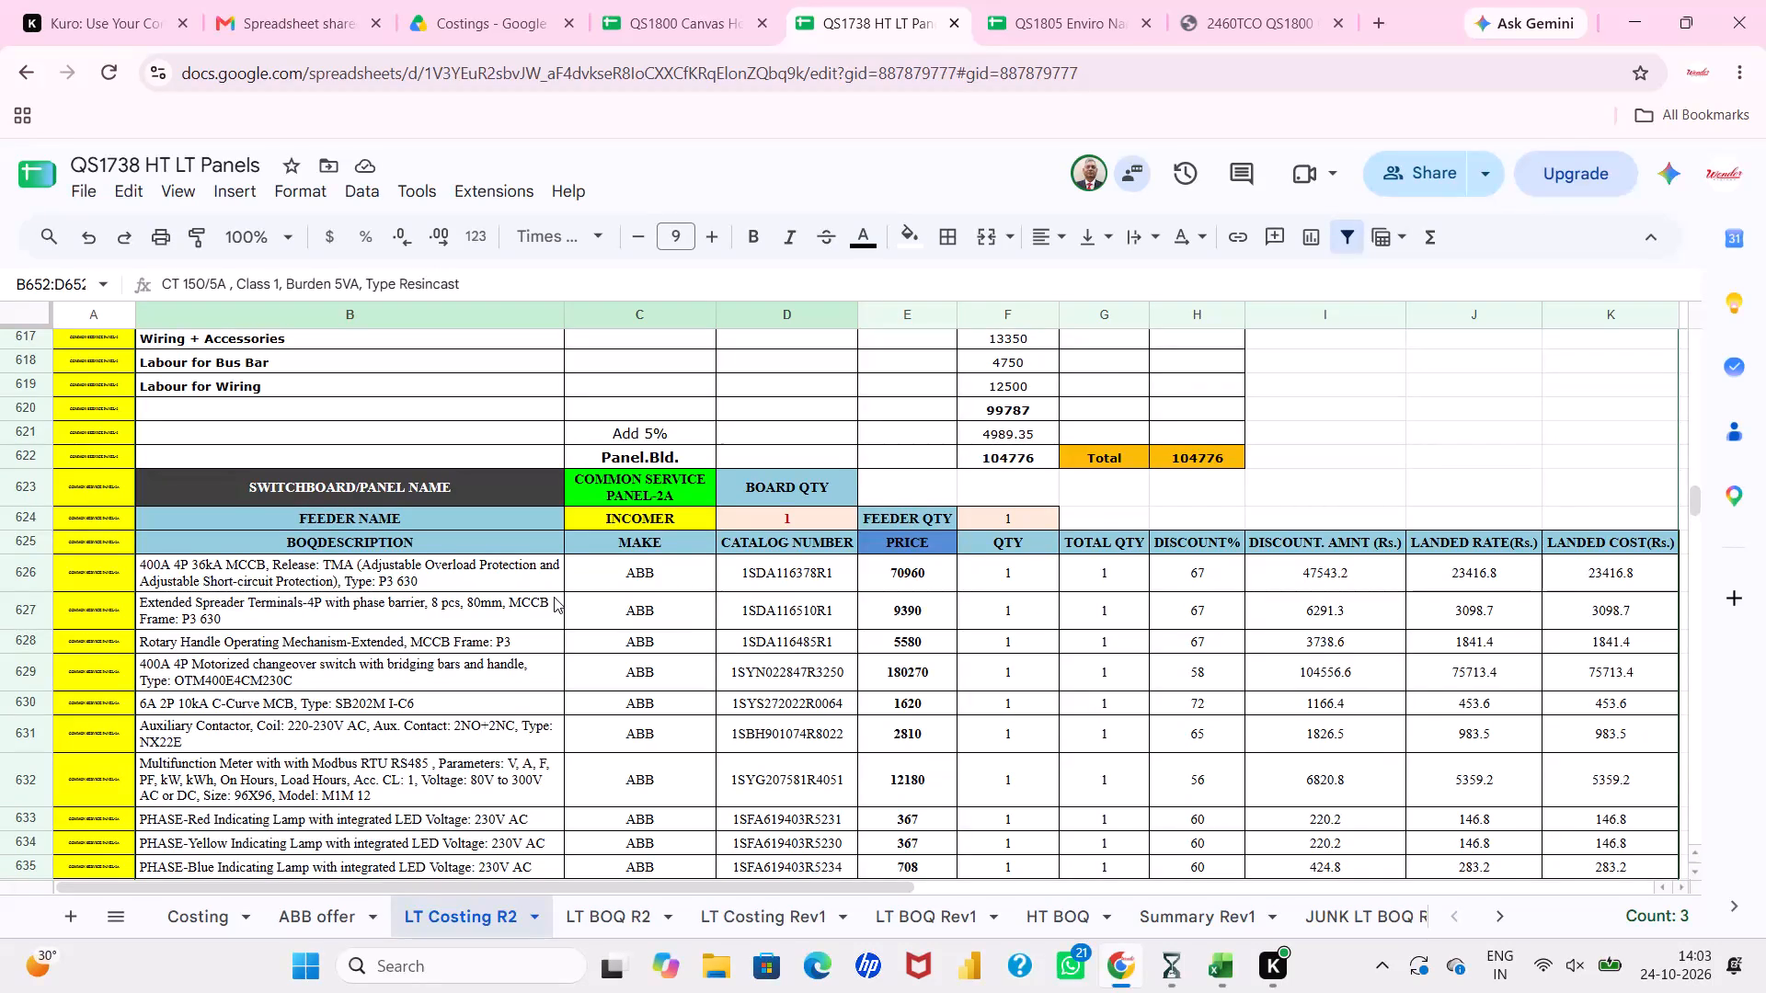
pyautogui.scroll(-2, 554, 597)
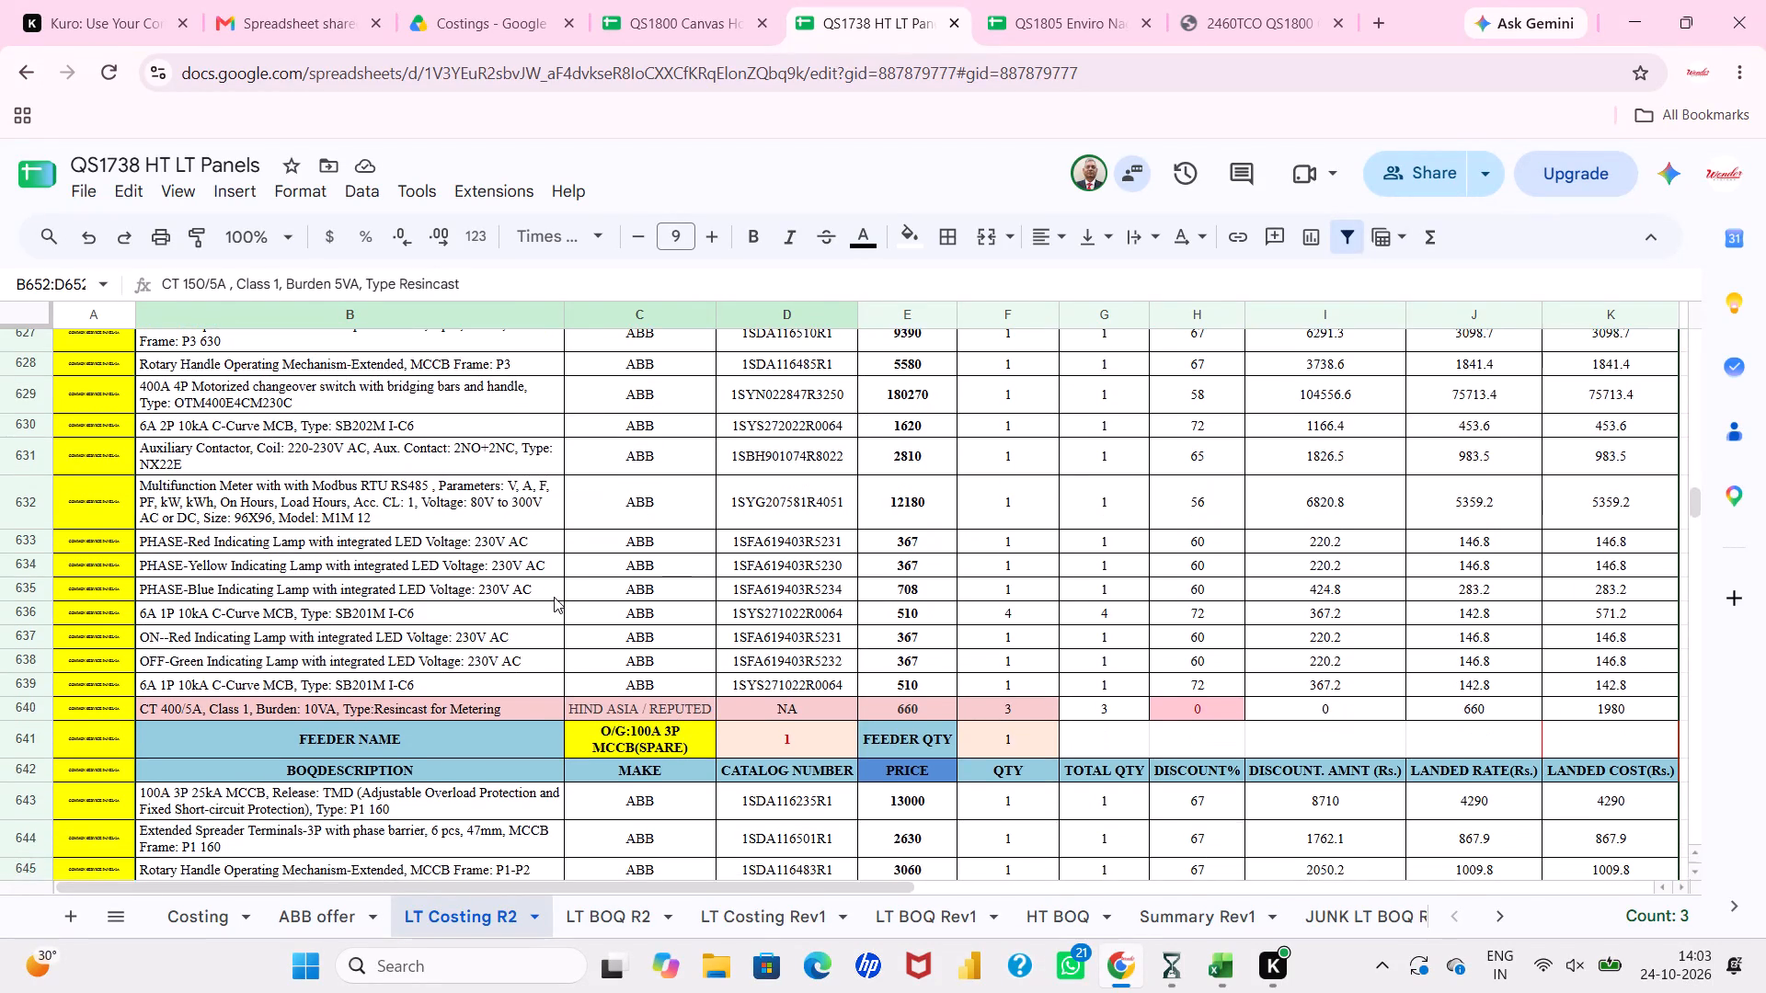
pyautogui.click(610, 901)
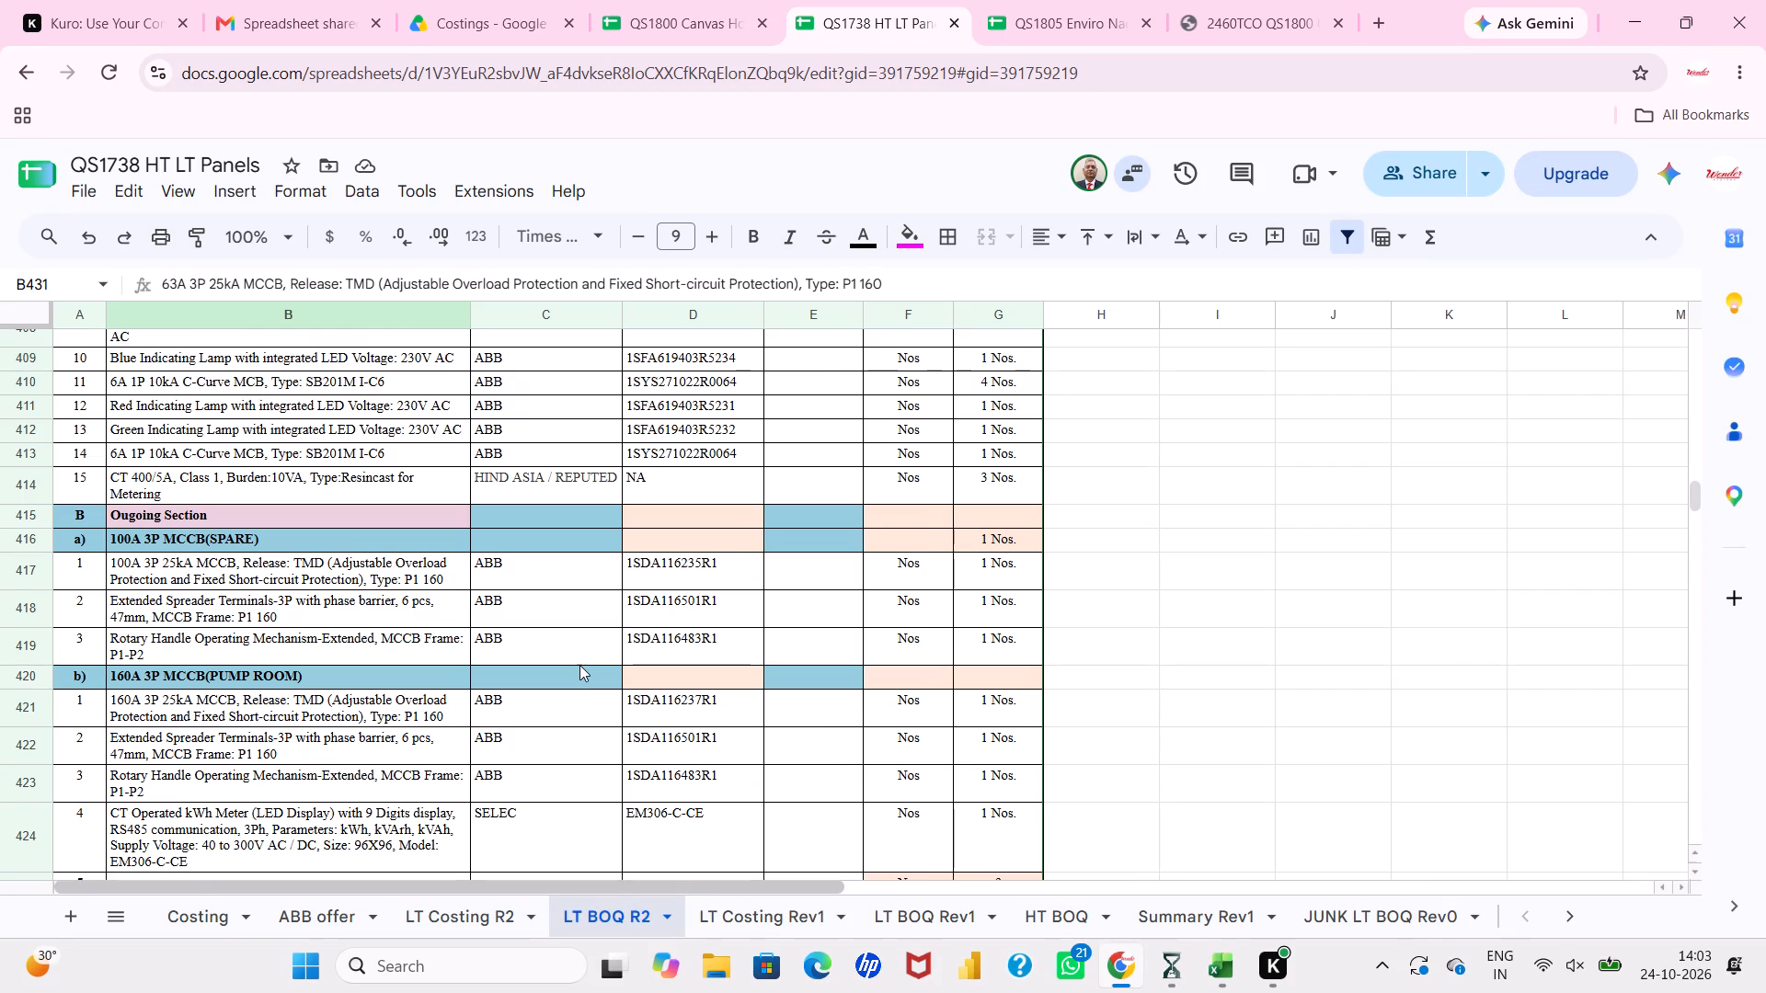
pyautogui.scroll(-3, 420, 587)
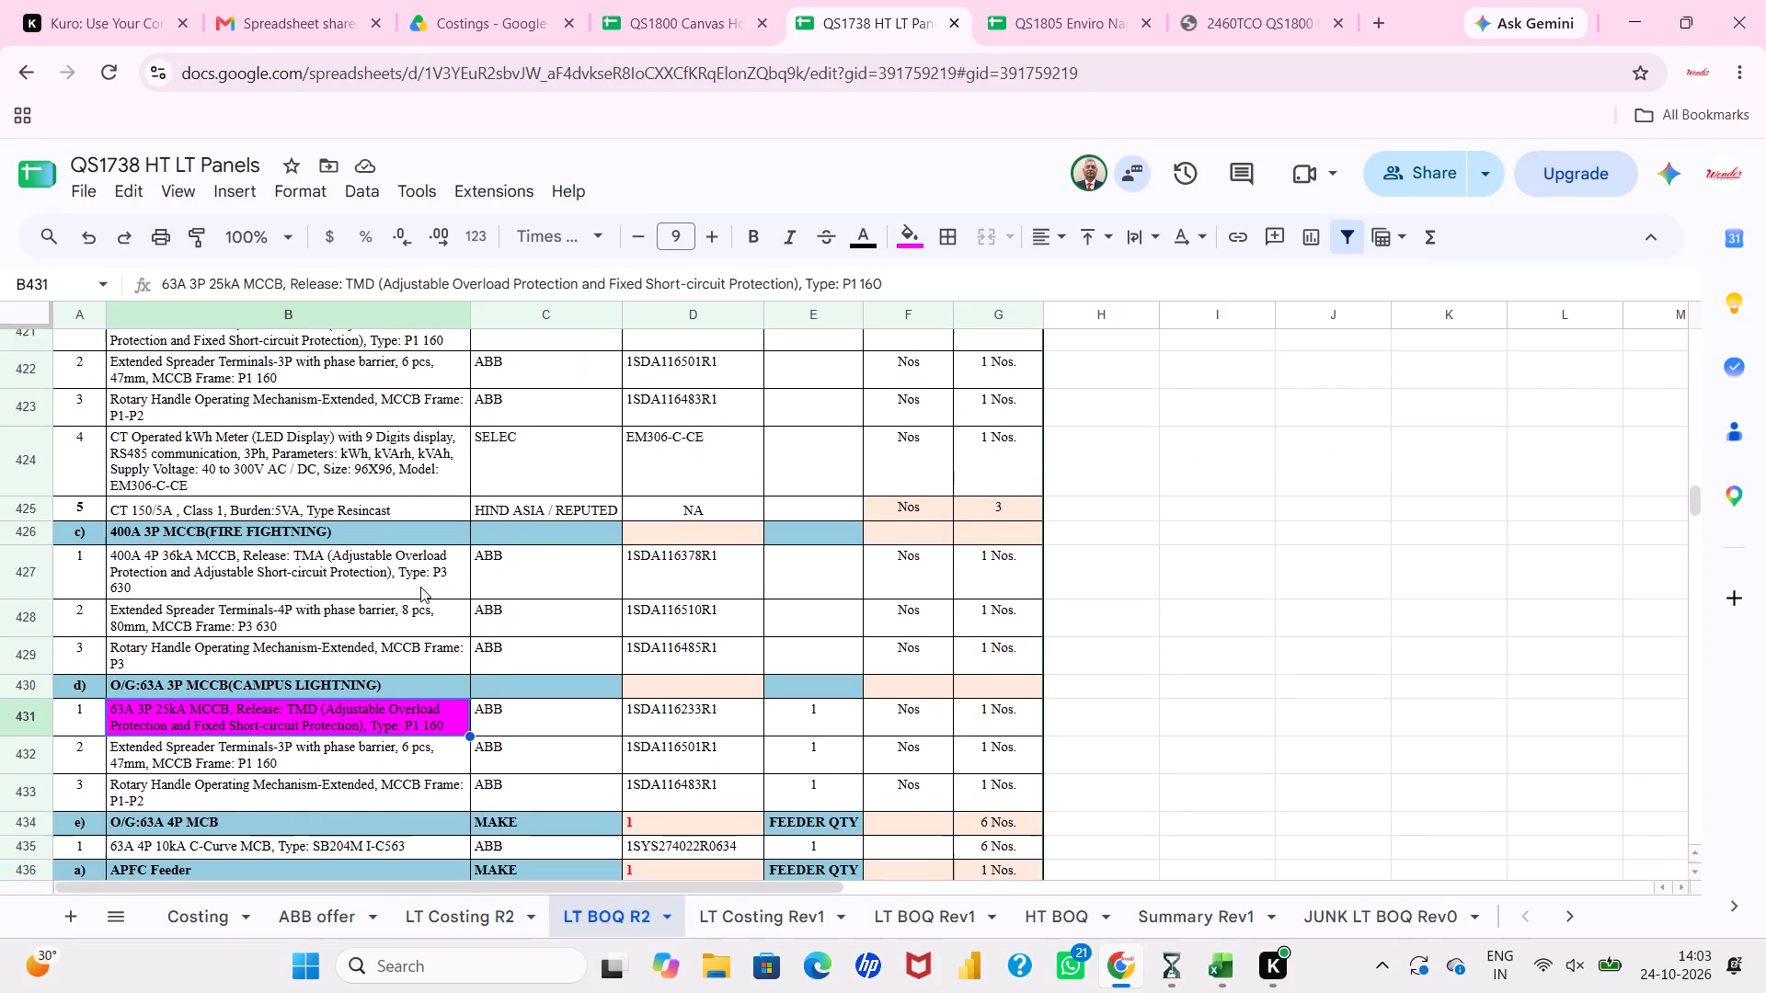
pyautogui.scroll(-1, 420, 587)
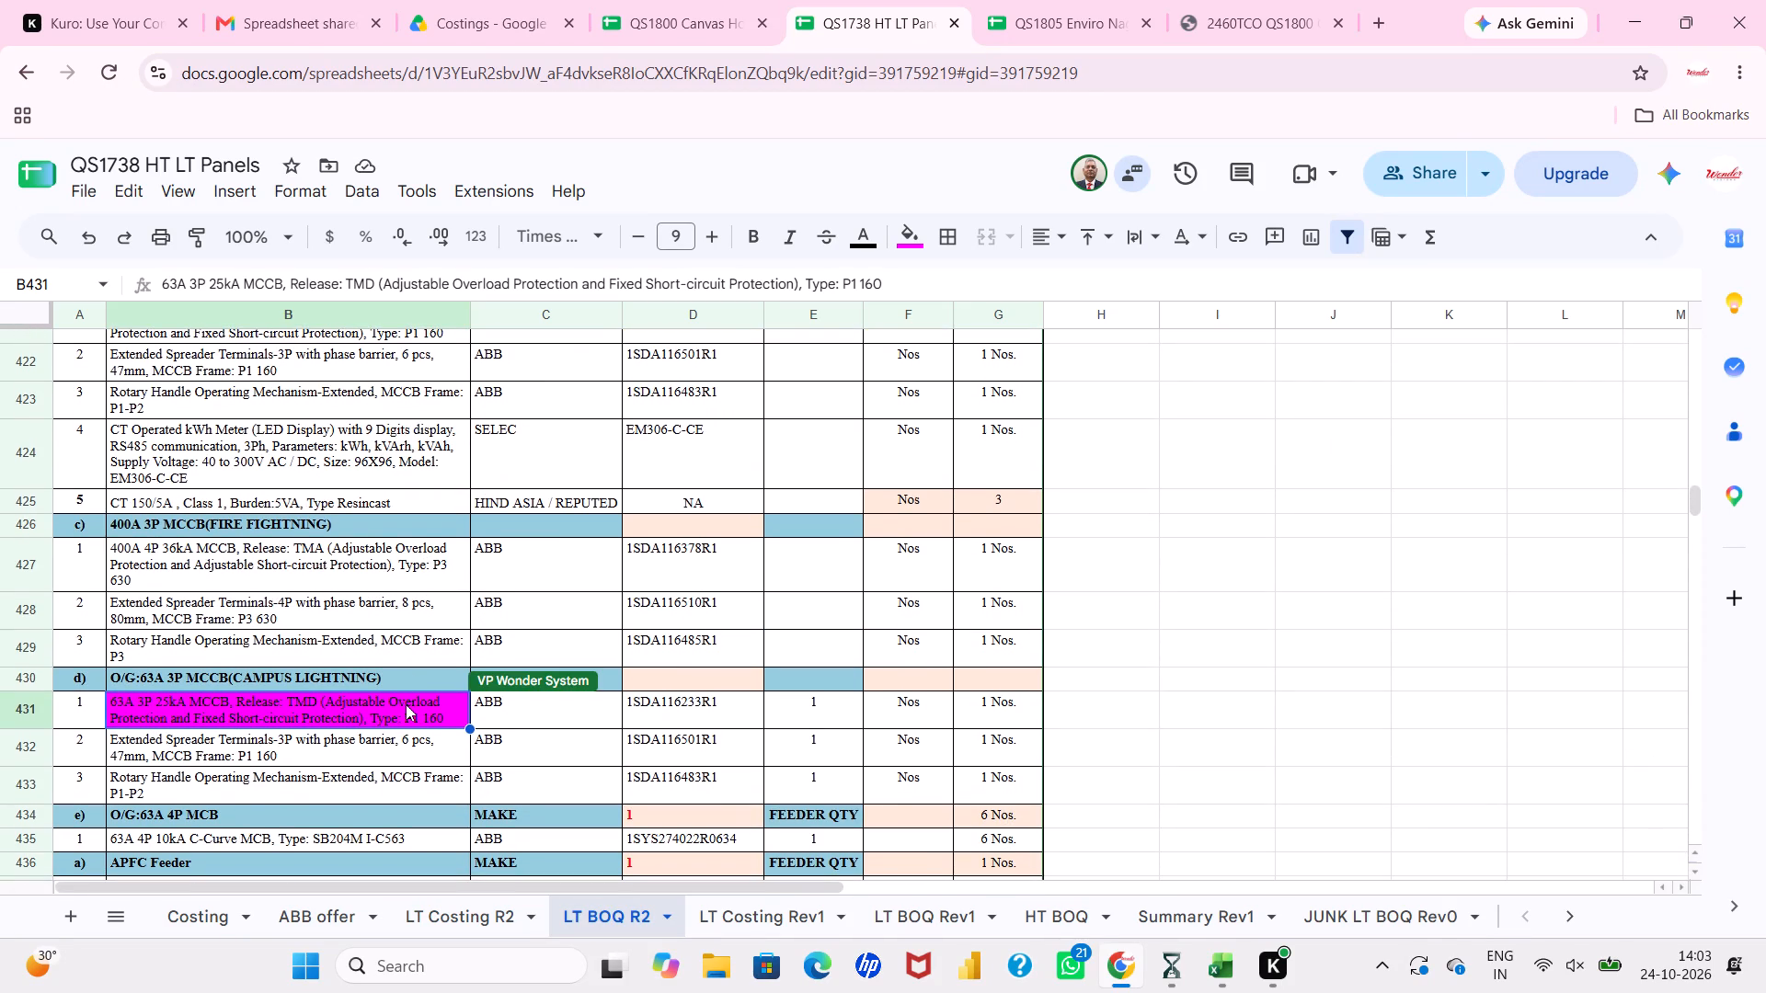
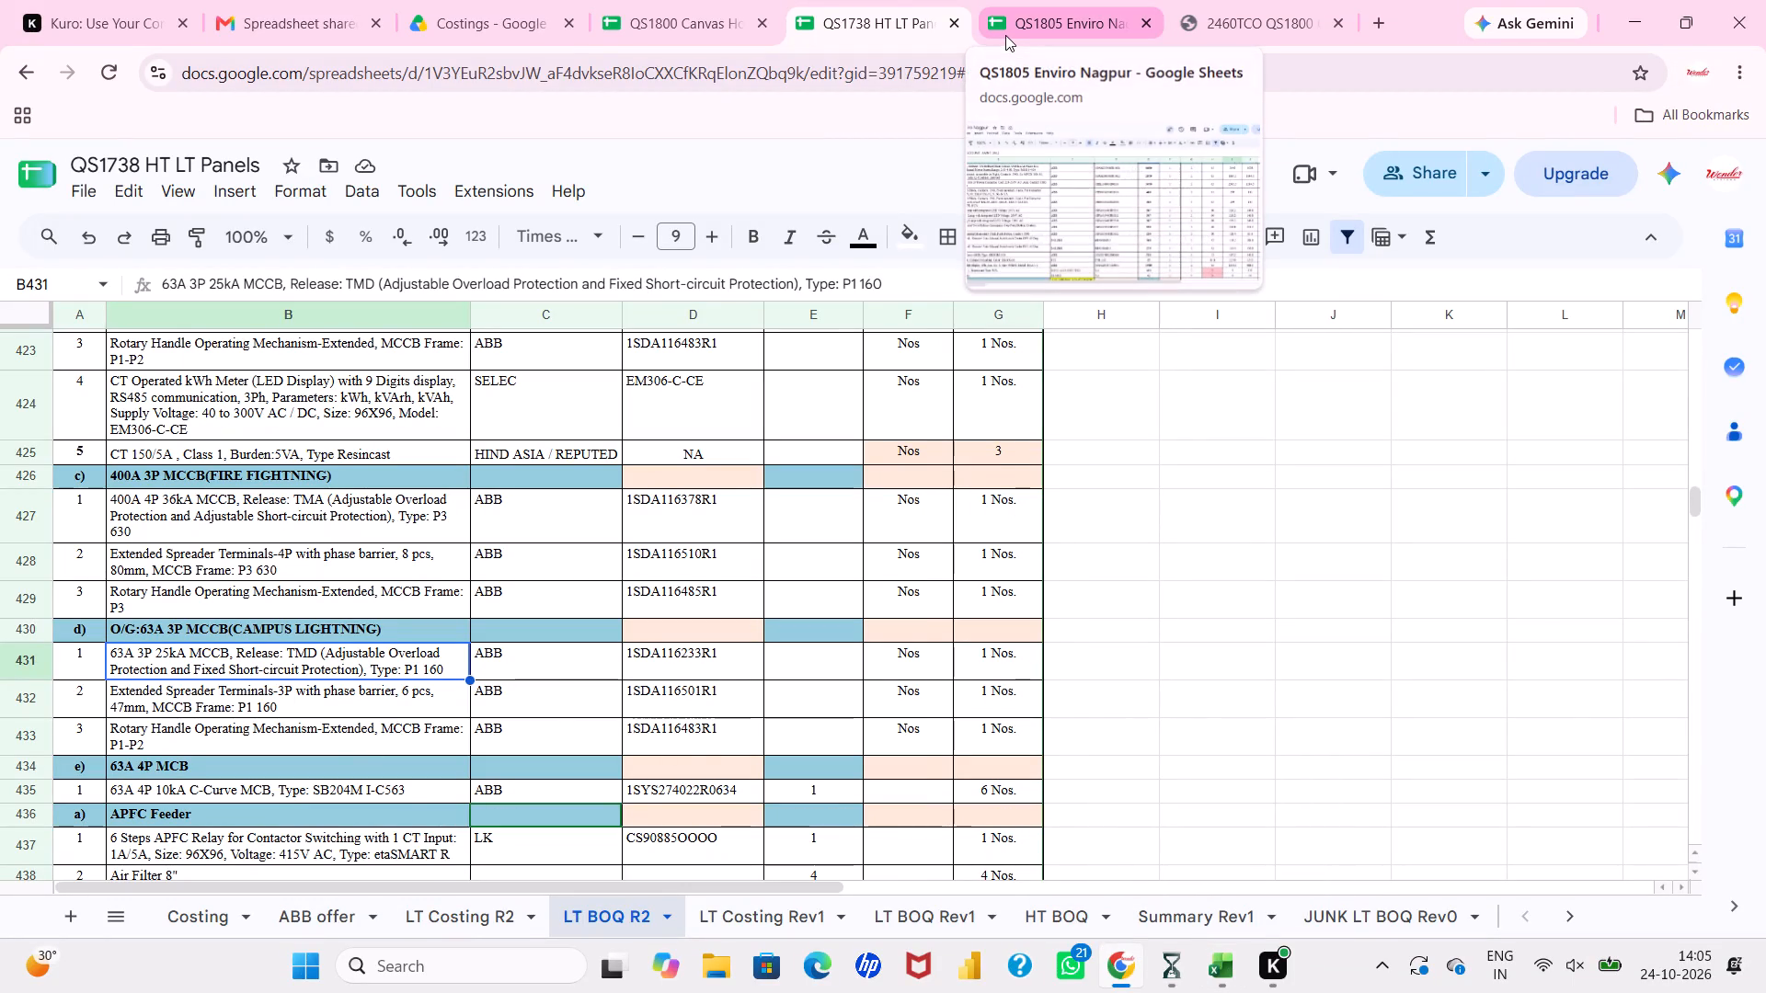
# Review the Common Service Panel-2A incomer items and their quantities, down to the metering CT row, in LT Costing R2.
pyautogui.click(710, 25)
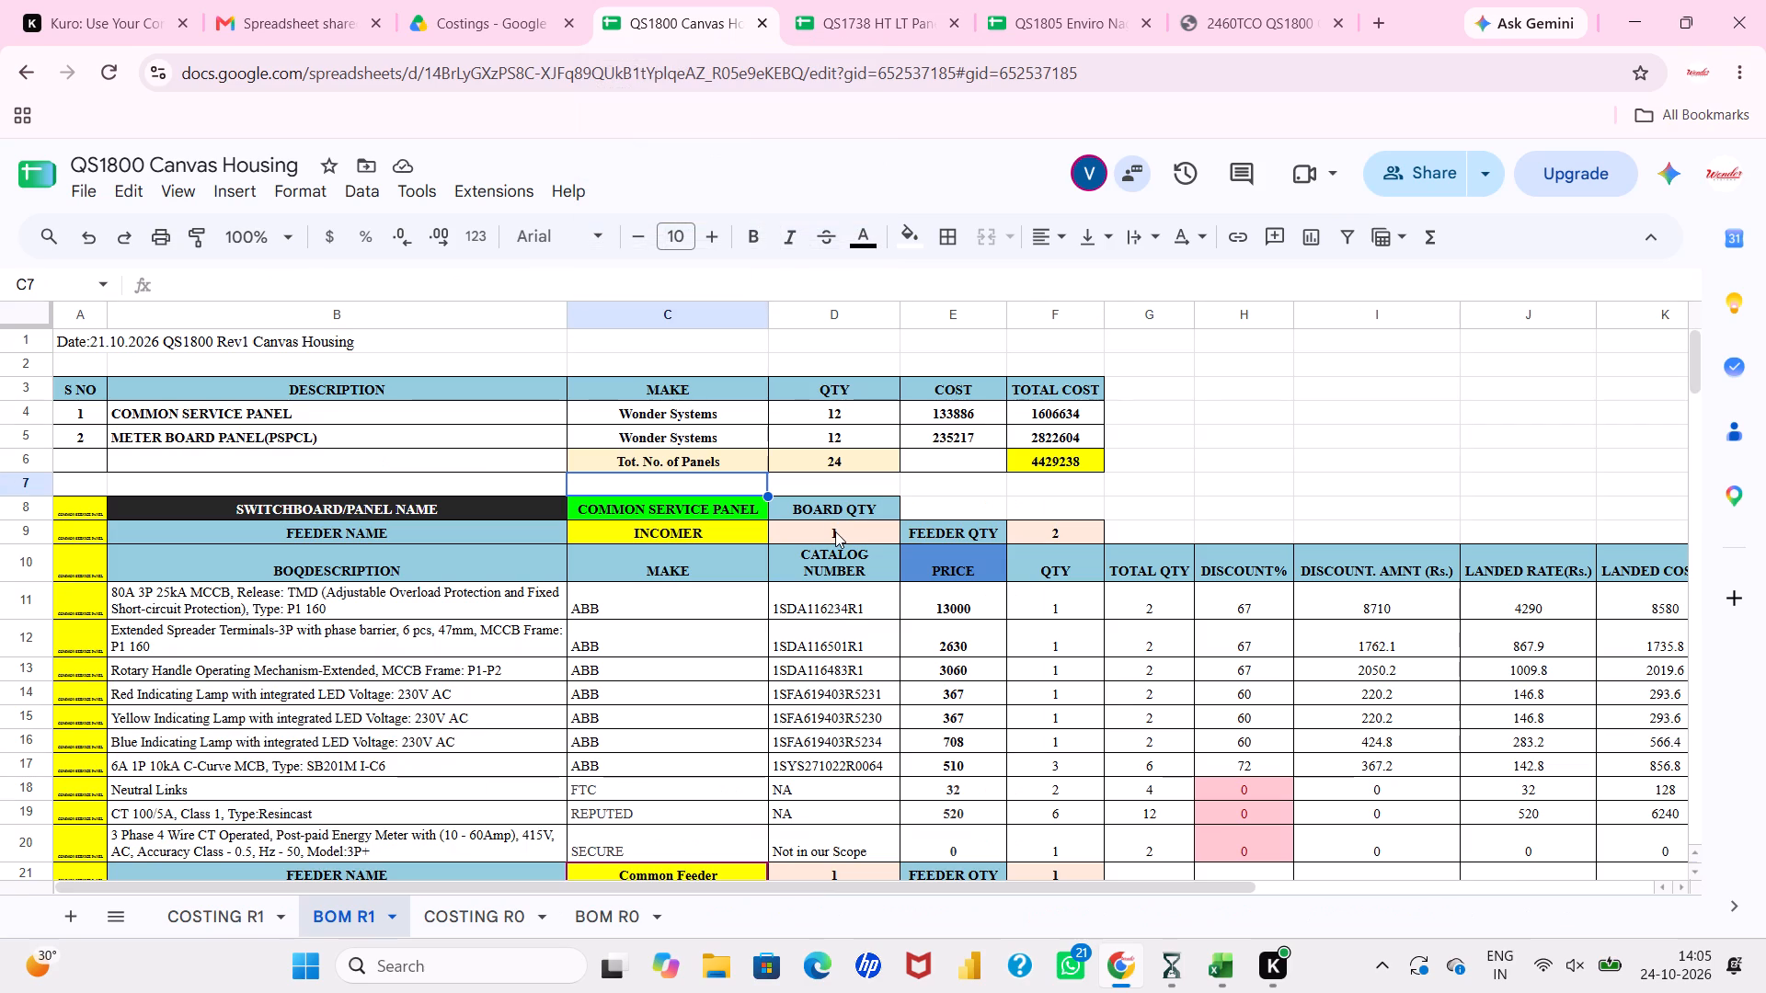
pyautogui.click(854, 0)
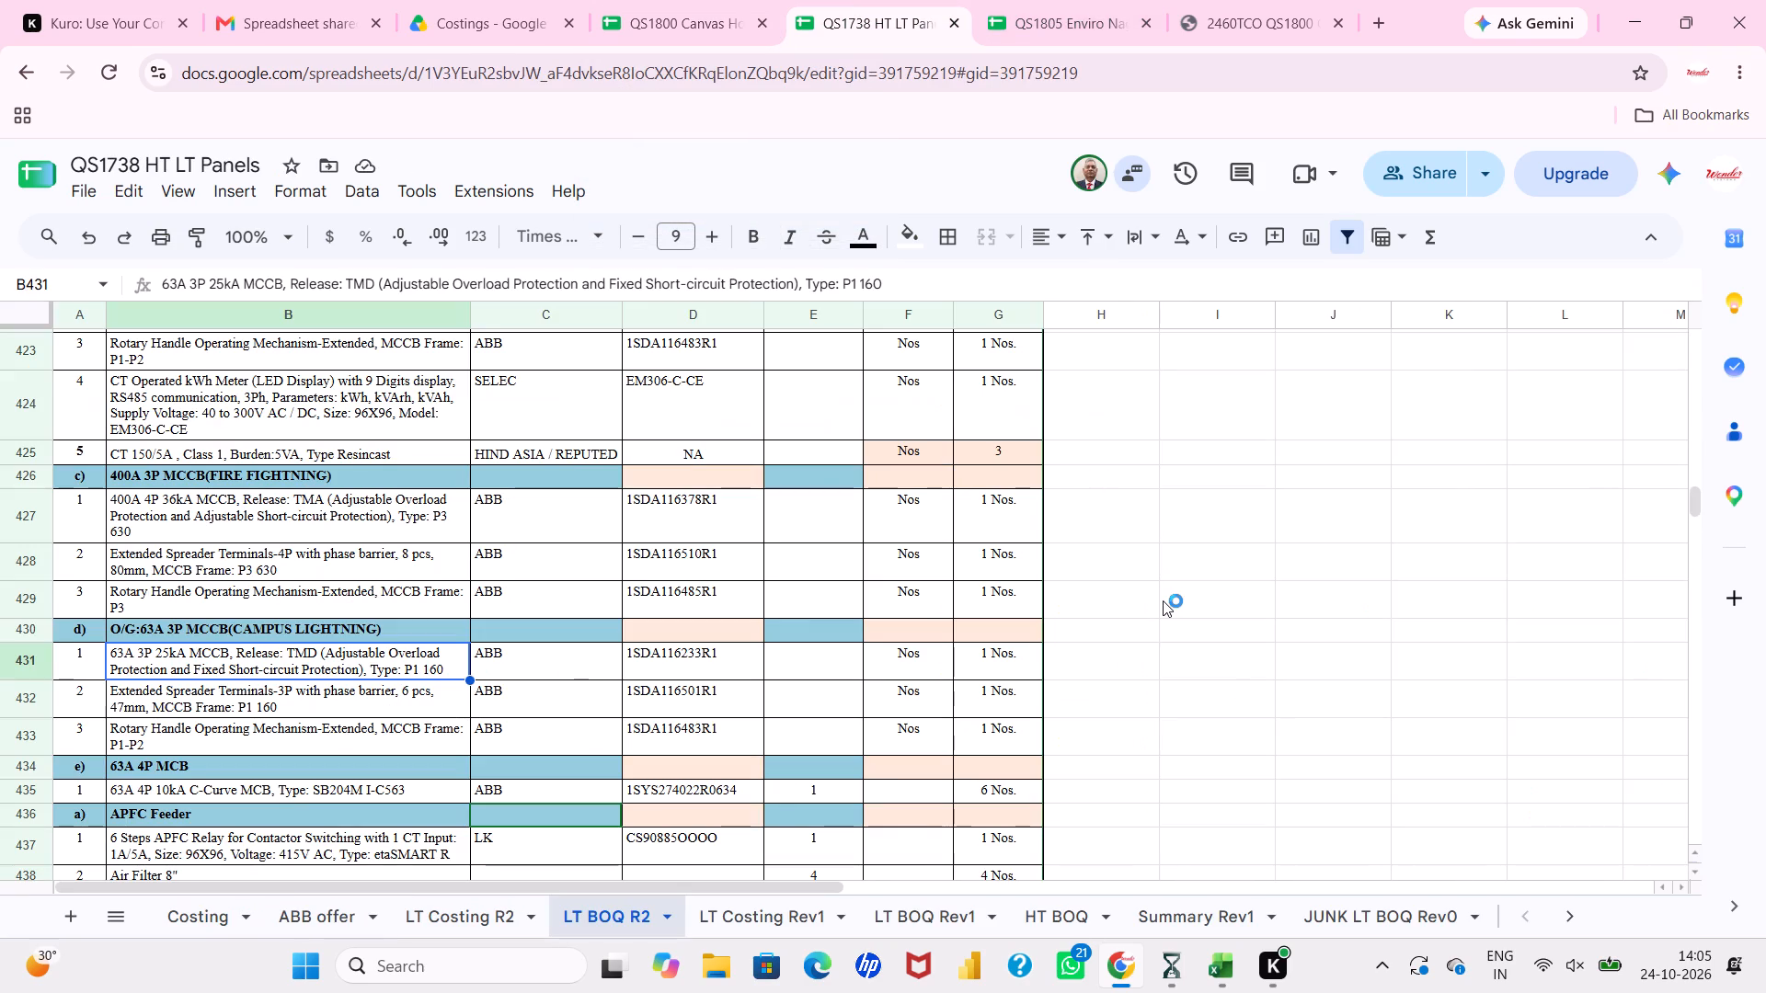
pyautogui.click(1163, 600)
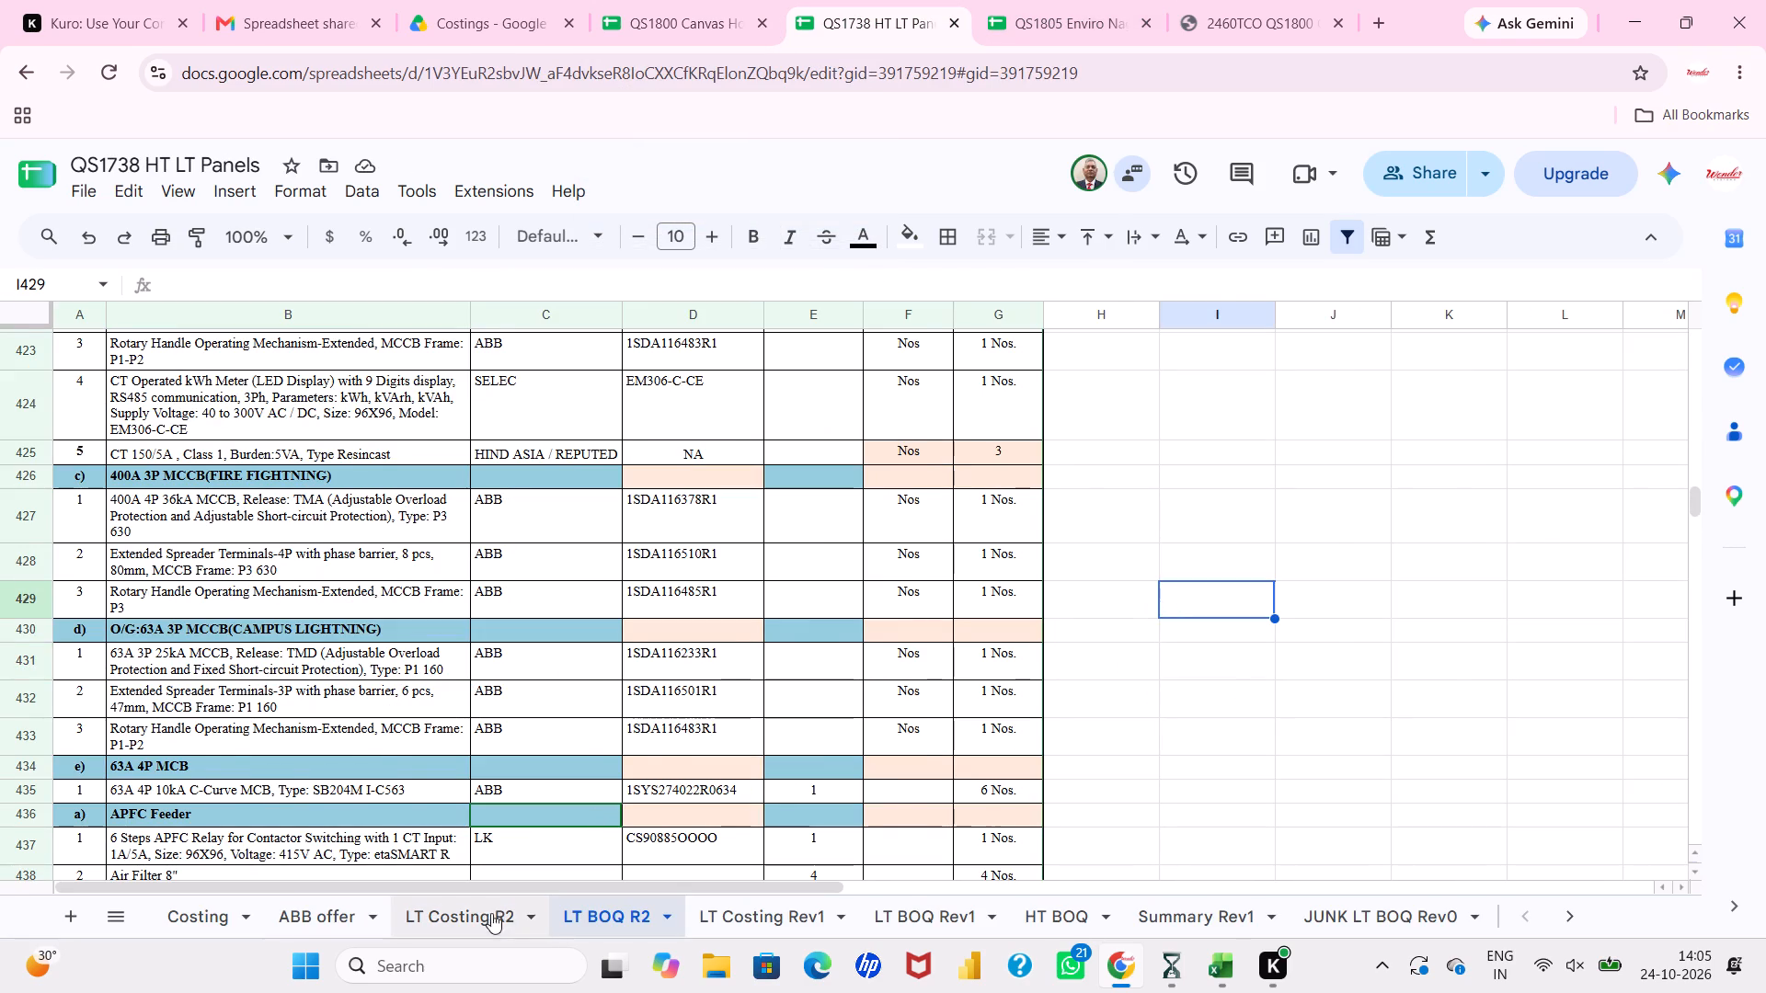
pyautogui.click(487, 919)
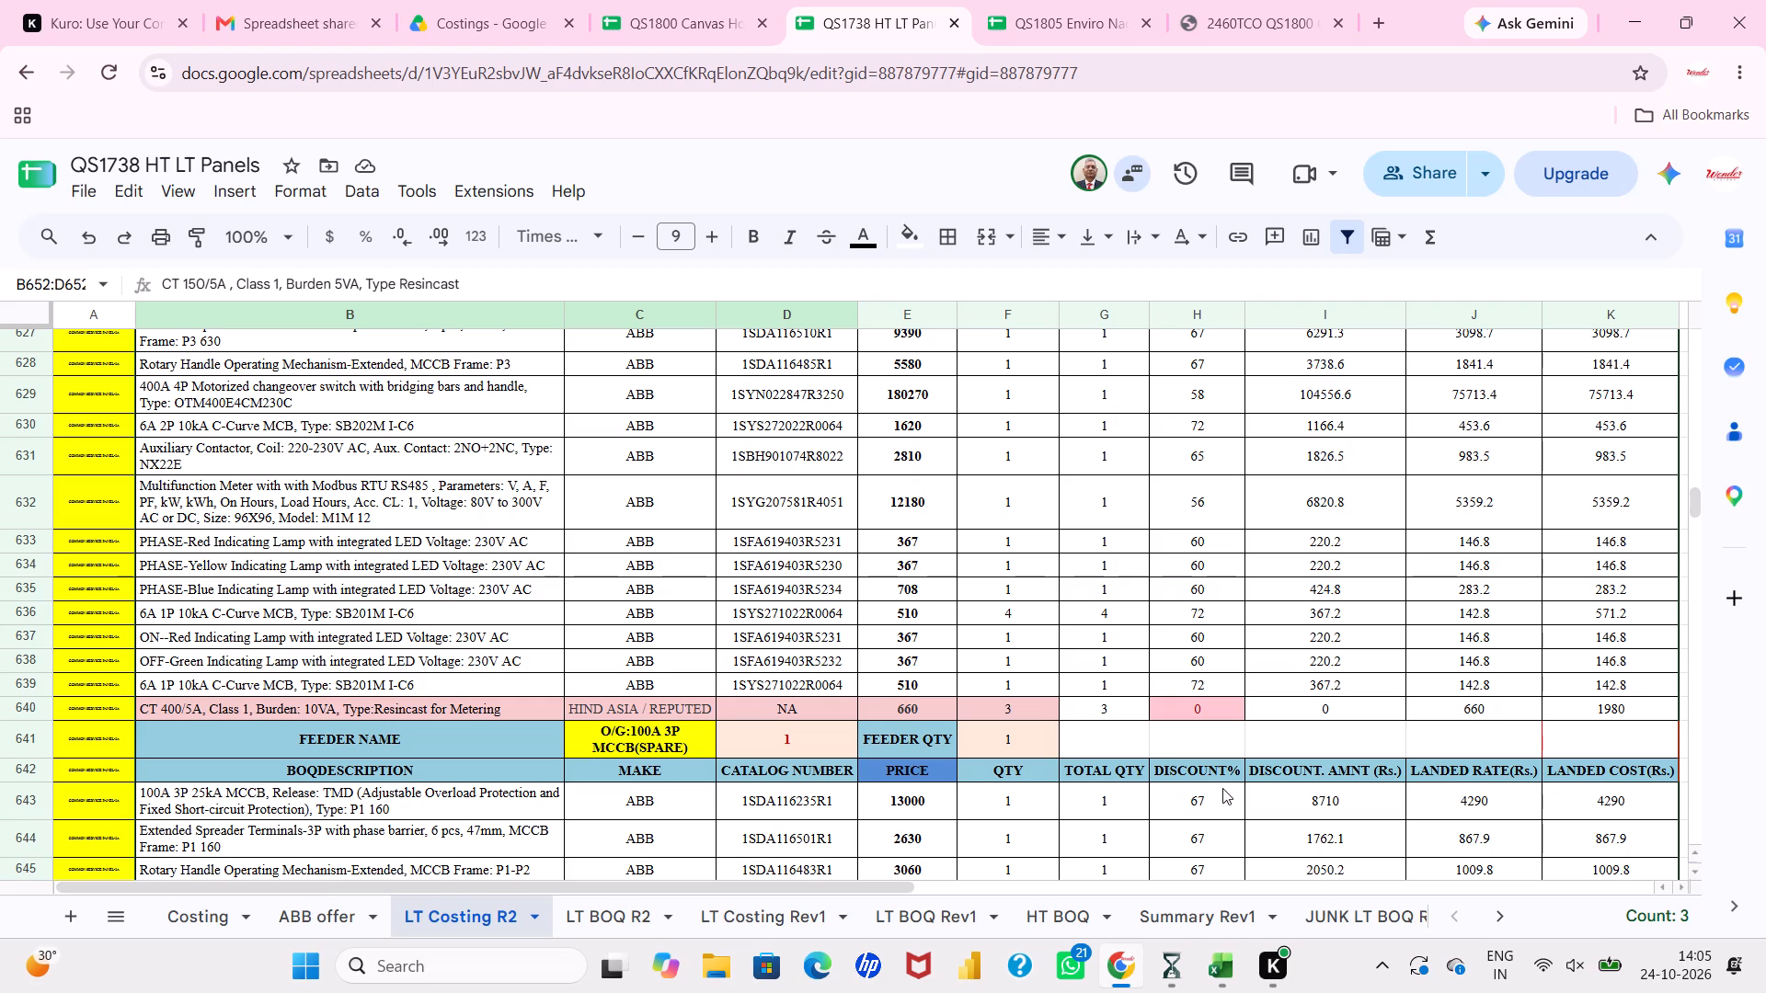
pyautogui.scroll(1, 948, 780)
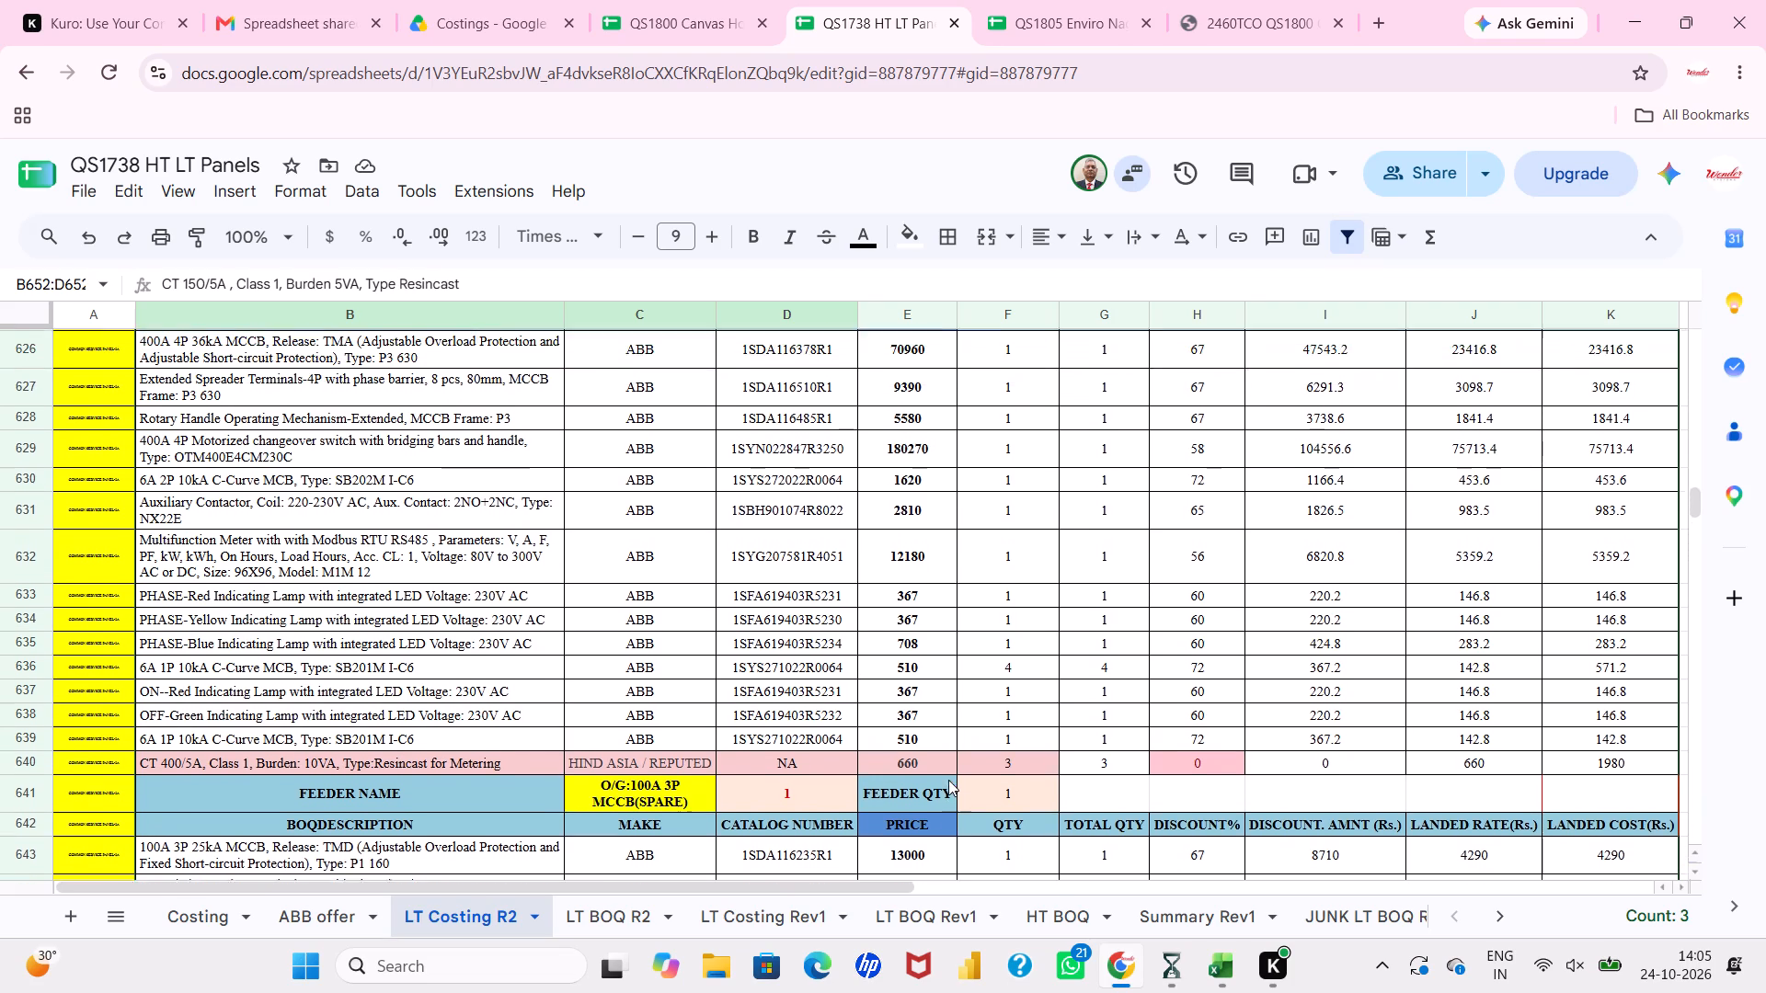
pyautogui.scroll(1, 948, 780)
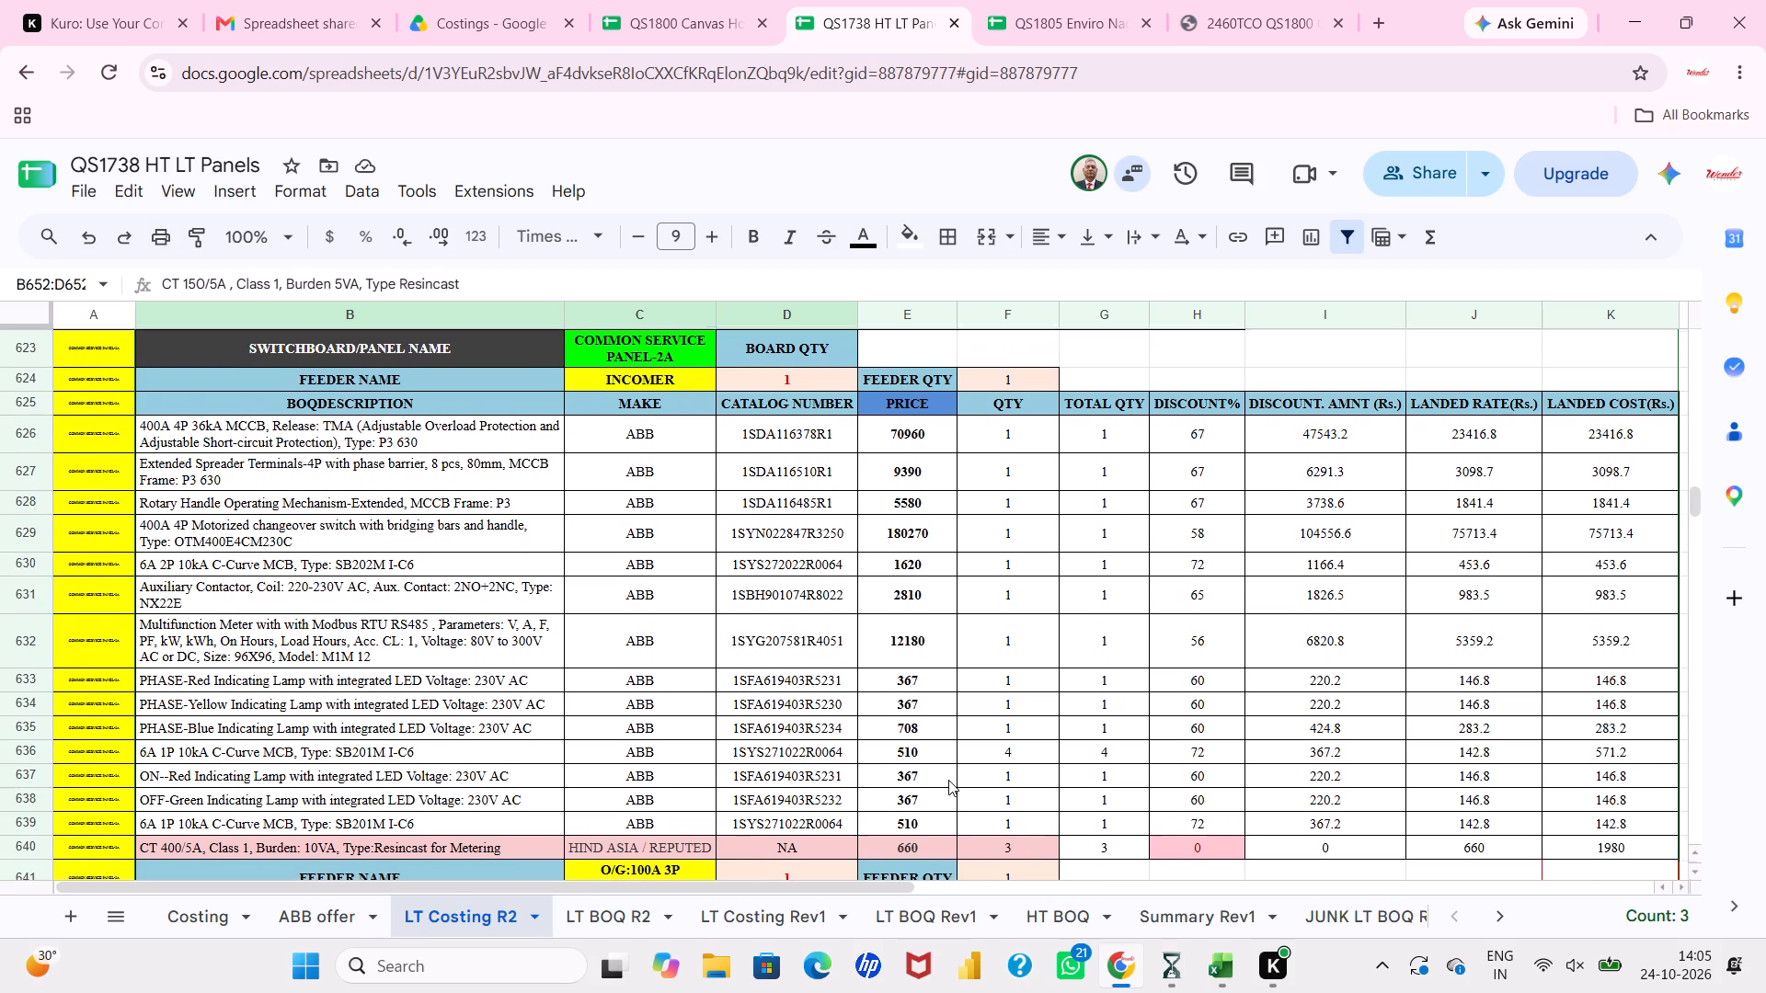
pyautogui.scroll(4, 948, 780)
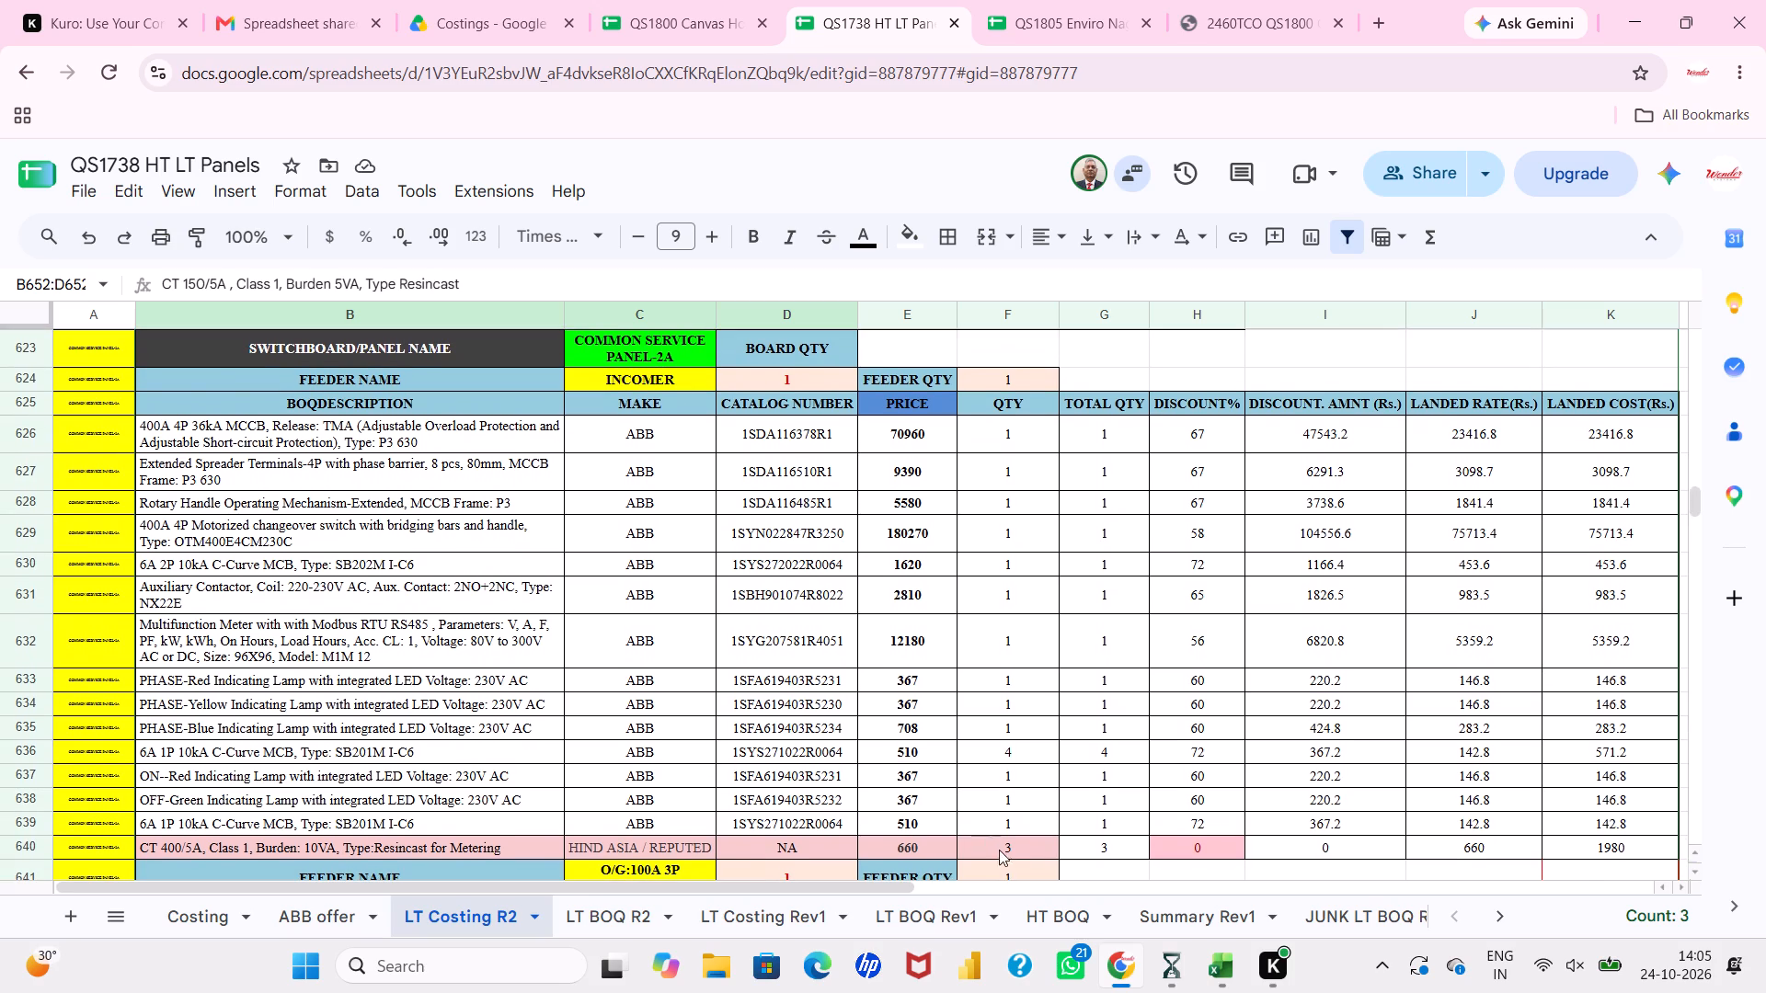
pyautogui.click(1004, 855)
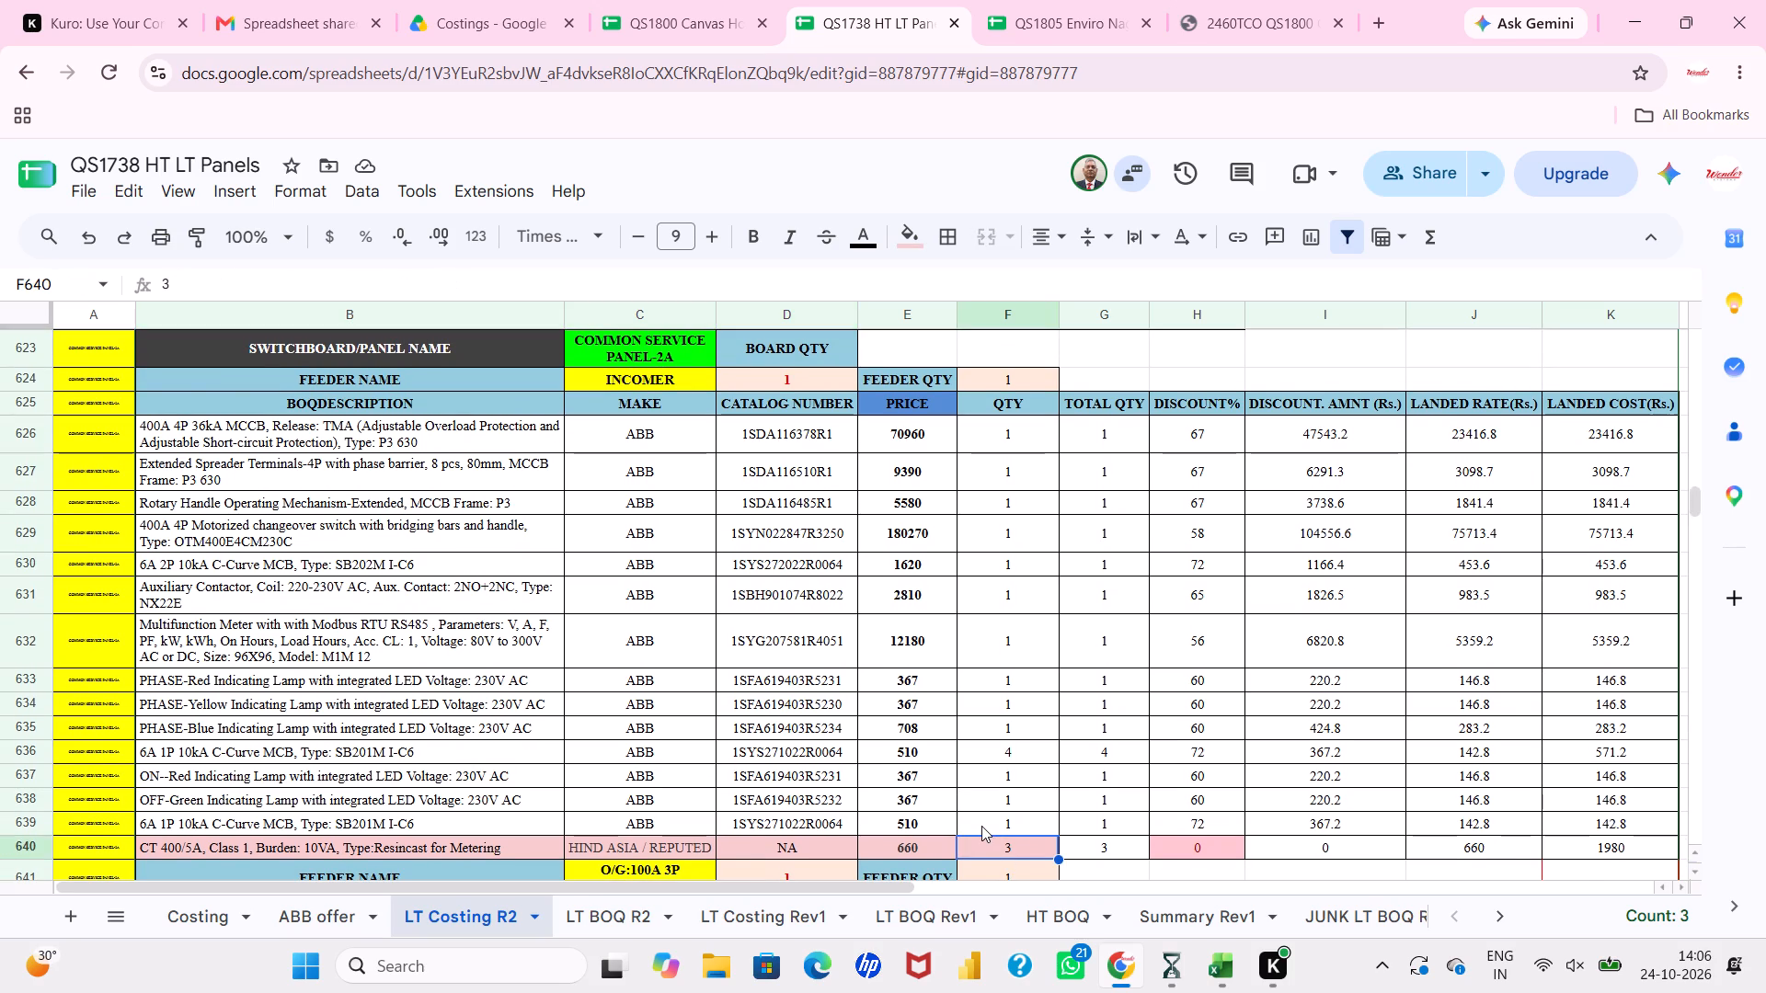
pyautogui.click(981, 826)
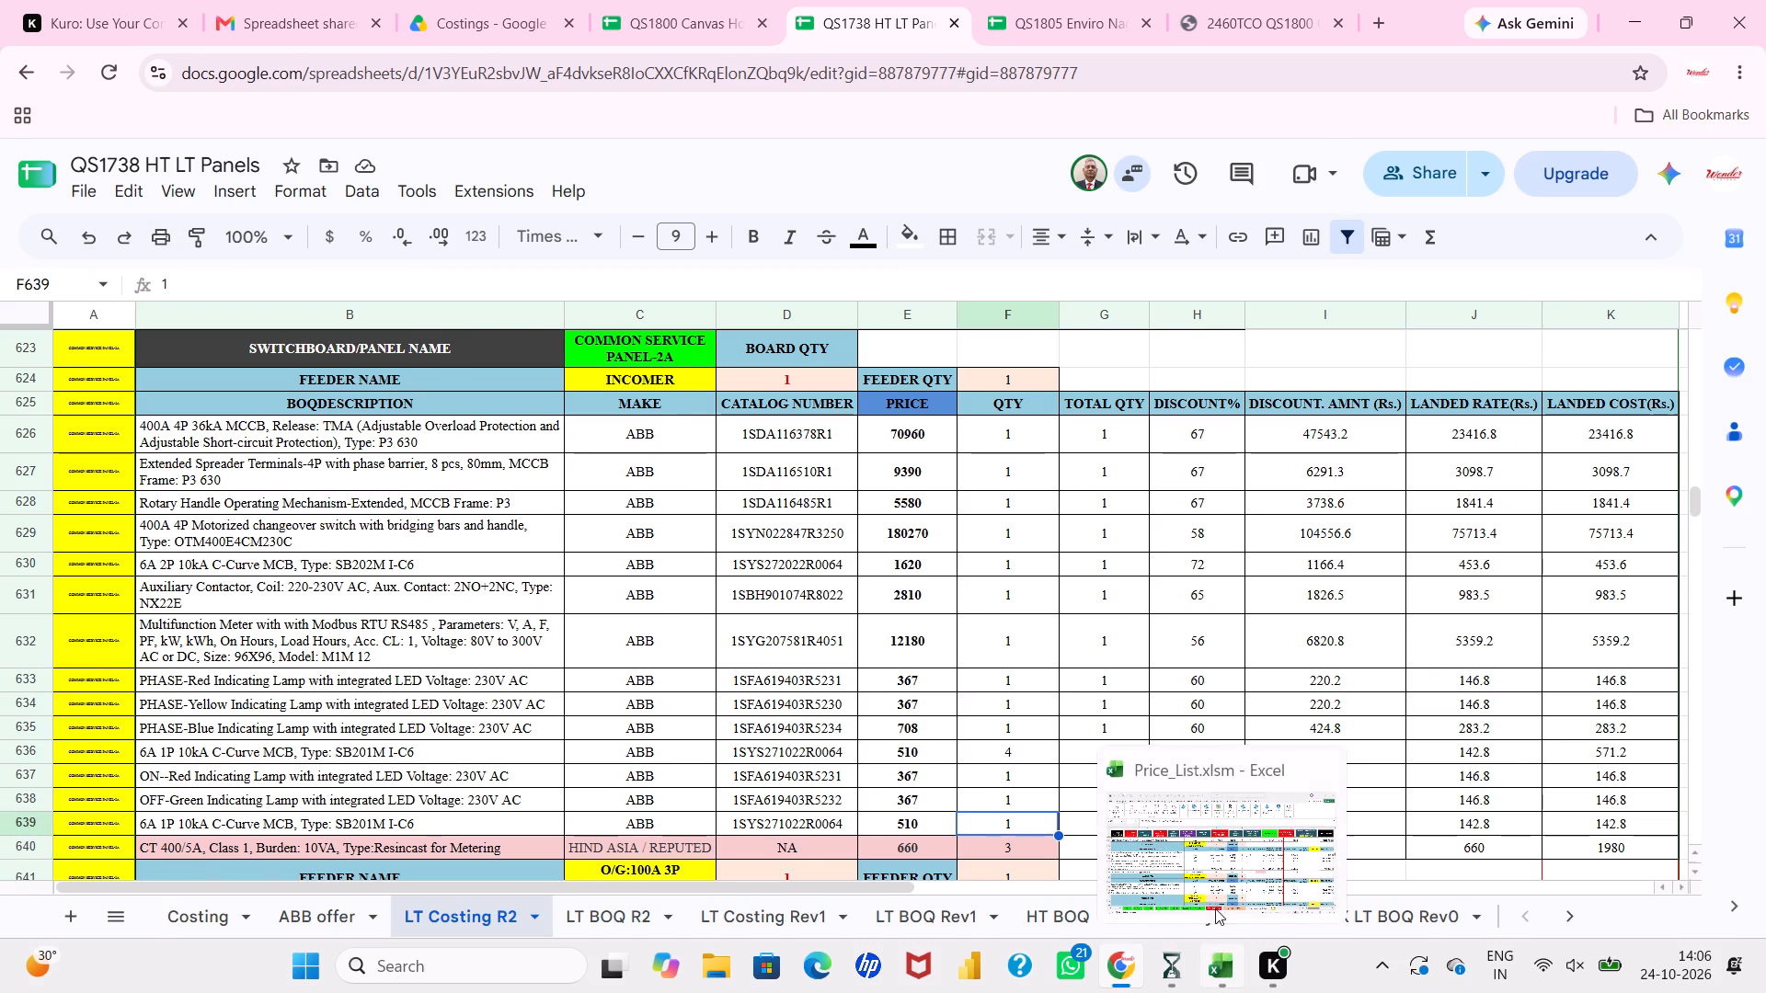
# Switch to the Price_List workbook in Excel and save a backup of the ongoing project.
pyautogui.click(1212, 894)
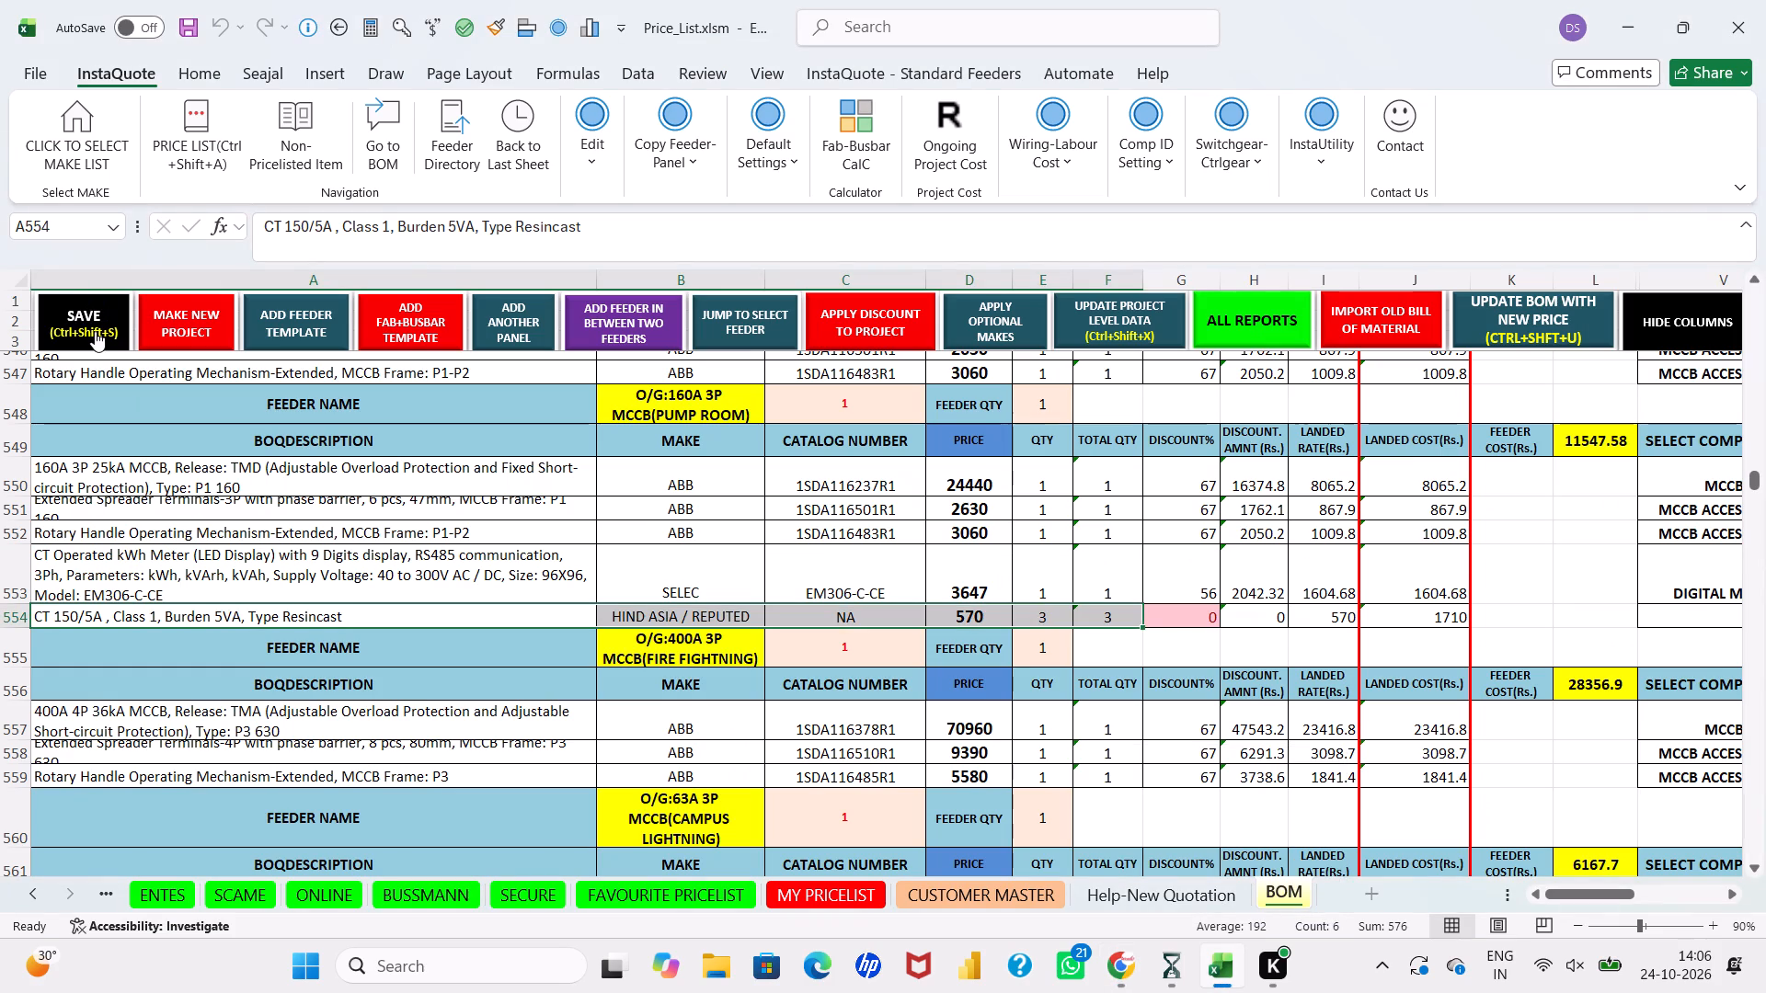
pyautogui.click(95, 331)
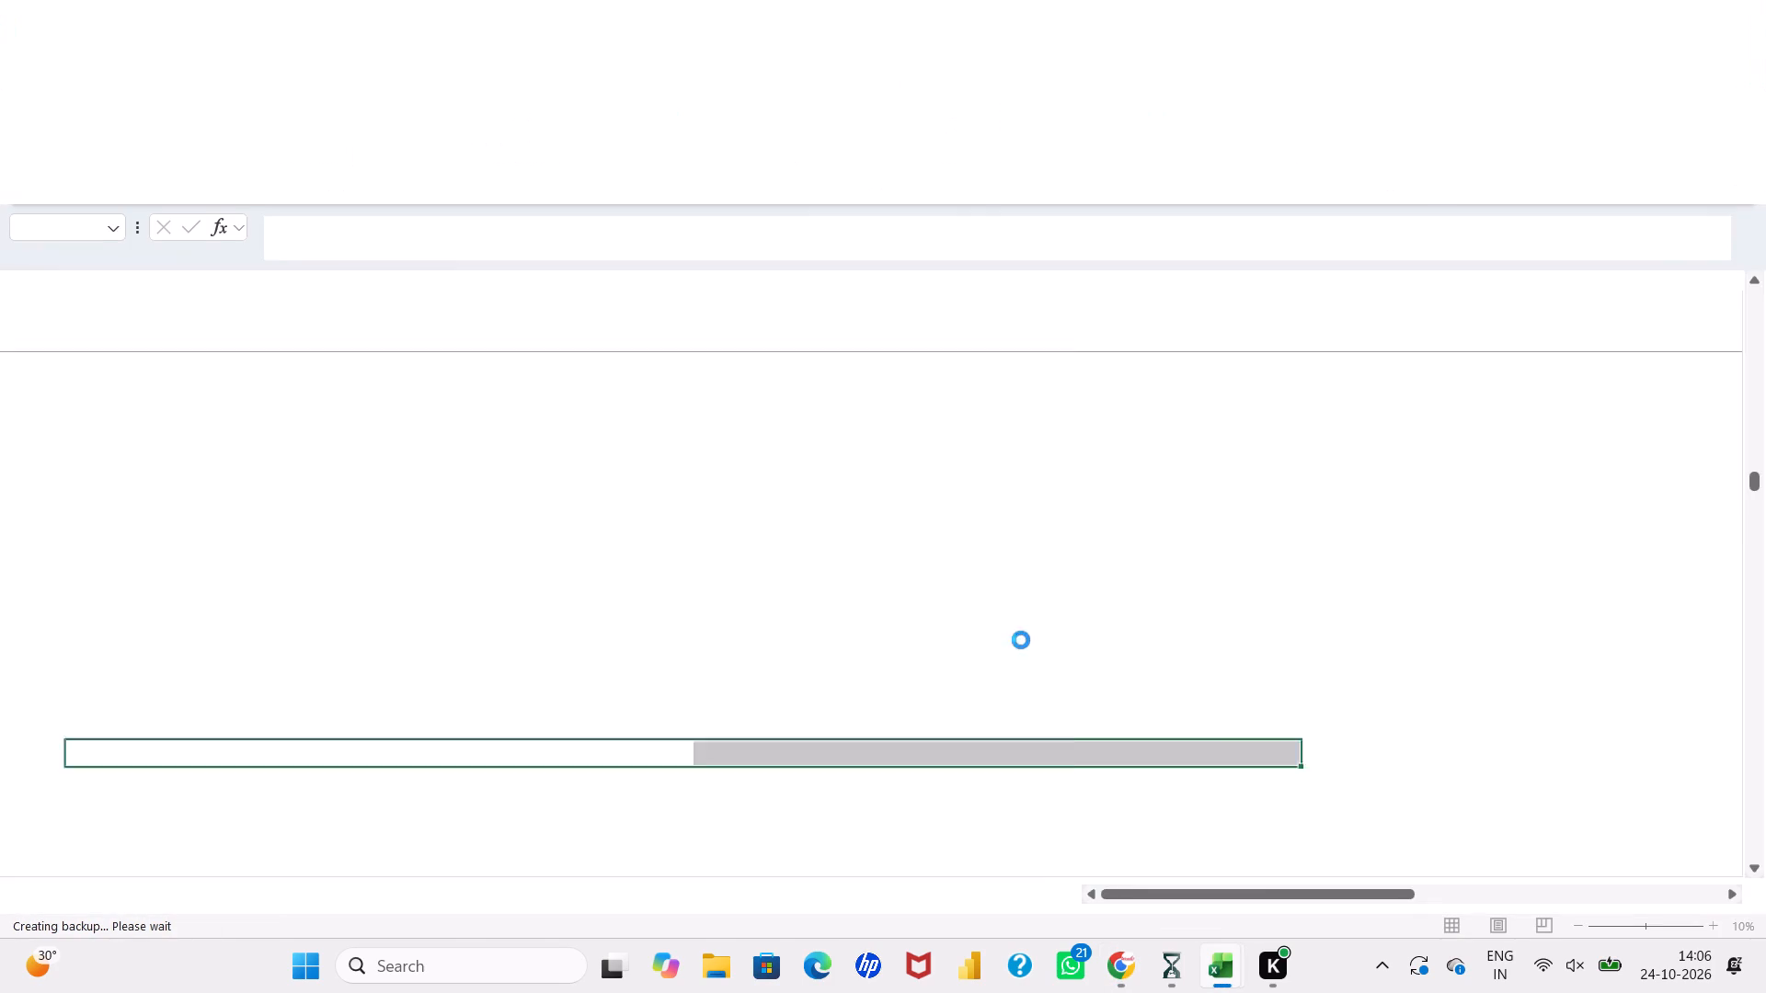
pyautogui.click(1074, 618)
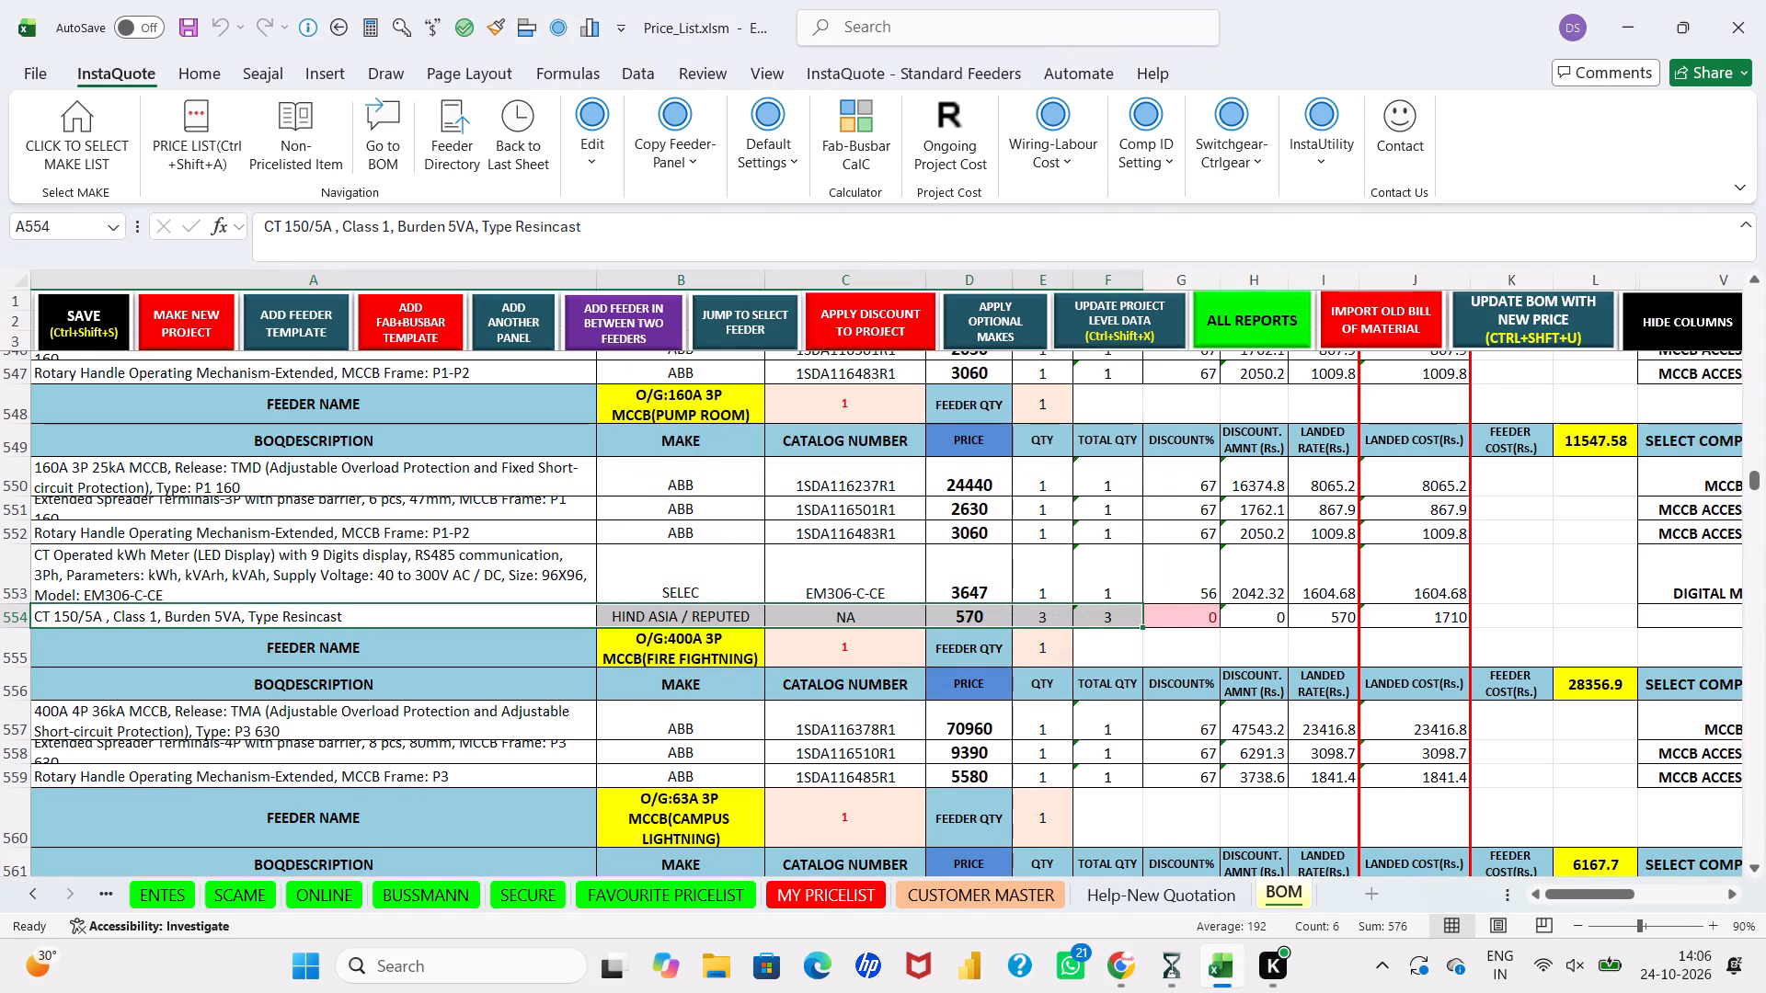
pyautogui.click(958, 562)
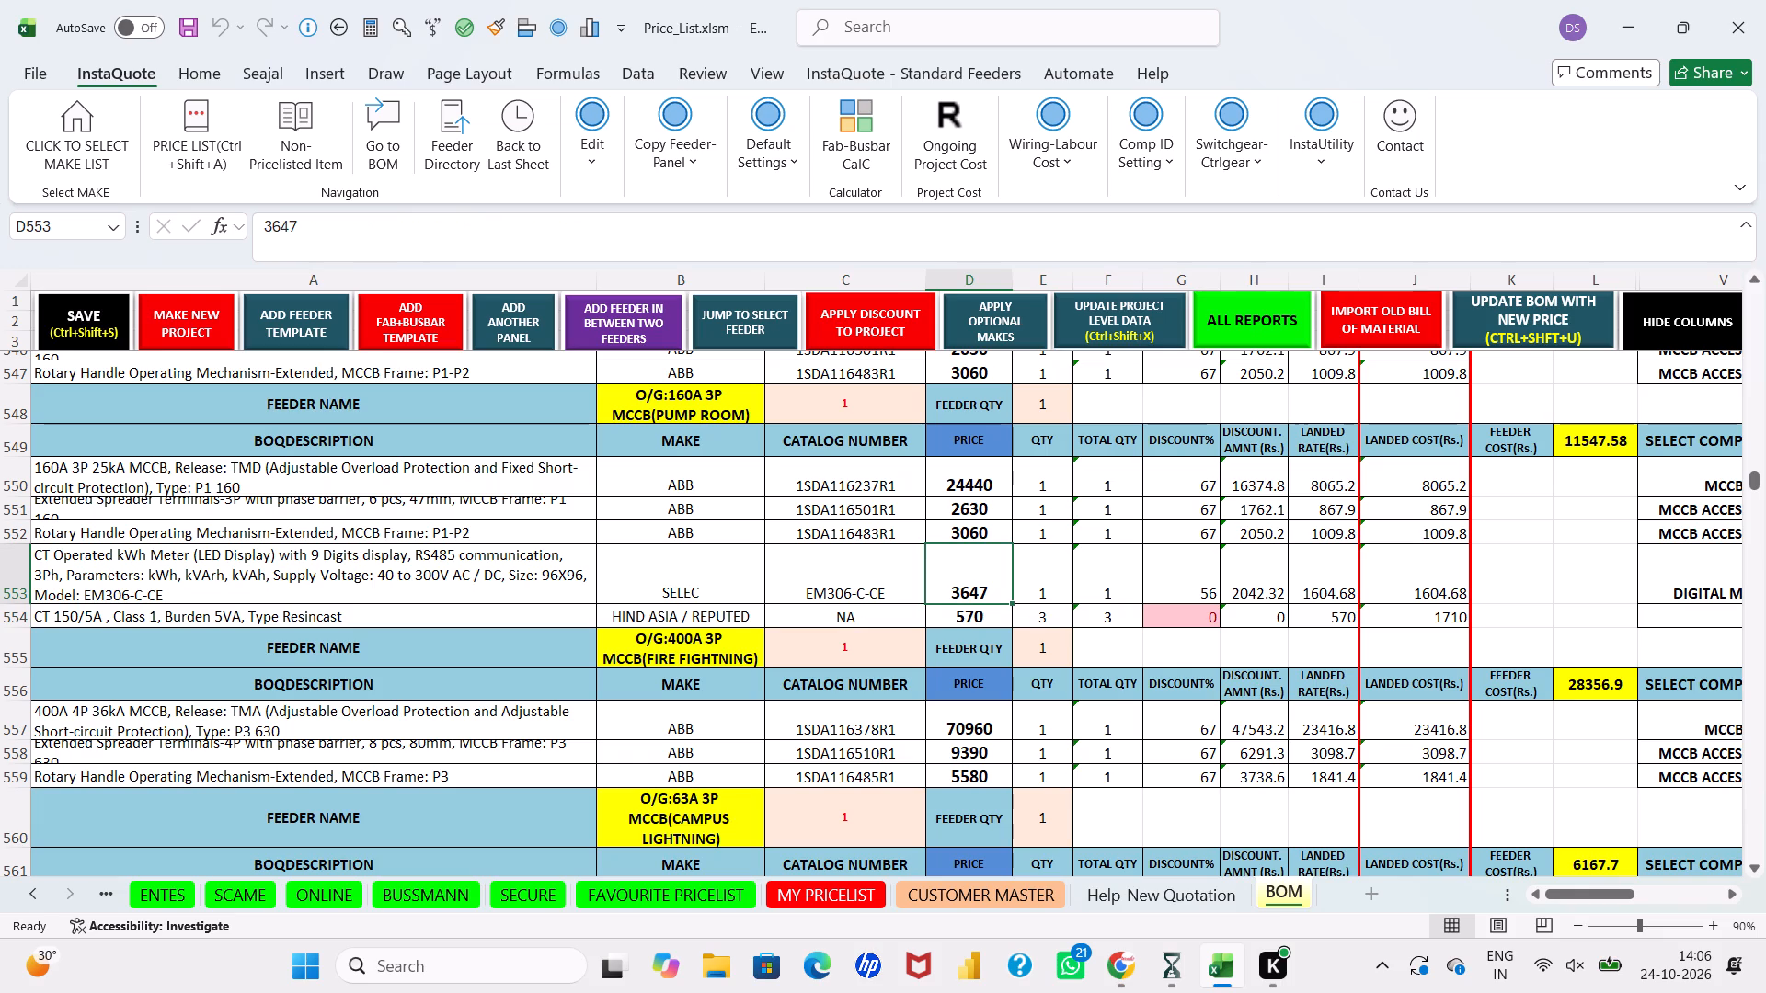
# Return to QS1738 HT LT Panels in Chrome and set the Common Service Panel-2A incomer's CT 400/5A quantity to 4 Nos. in LT BOQ R2.
pyautogui.click(1128, 978)
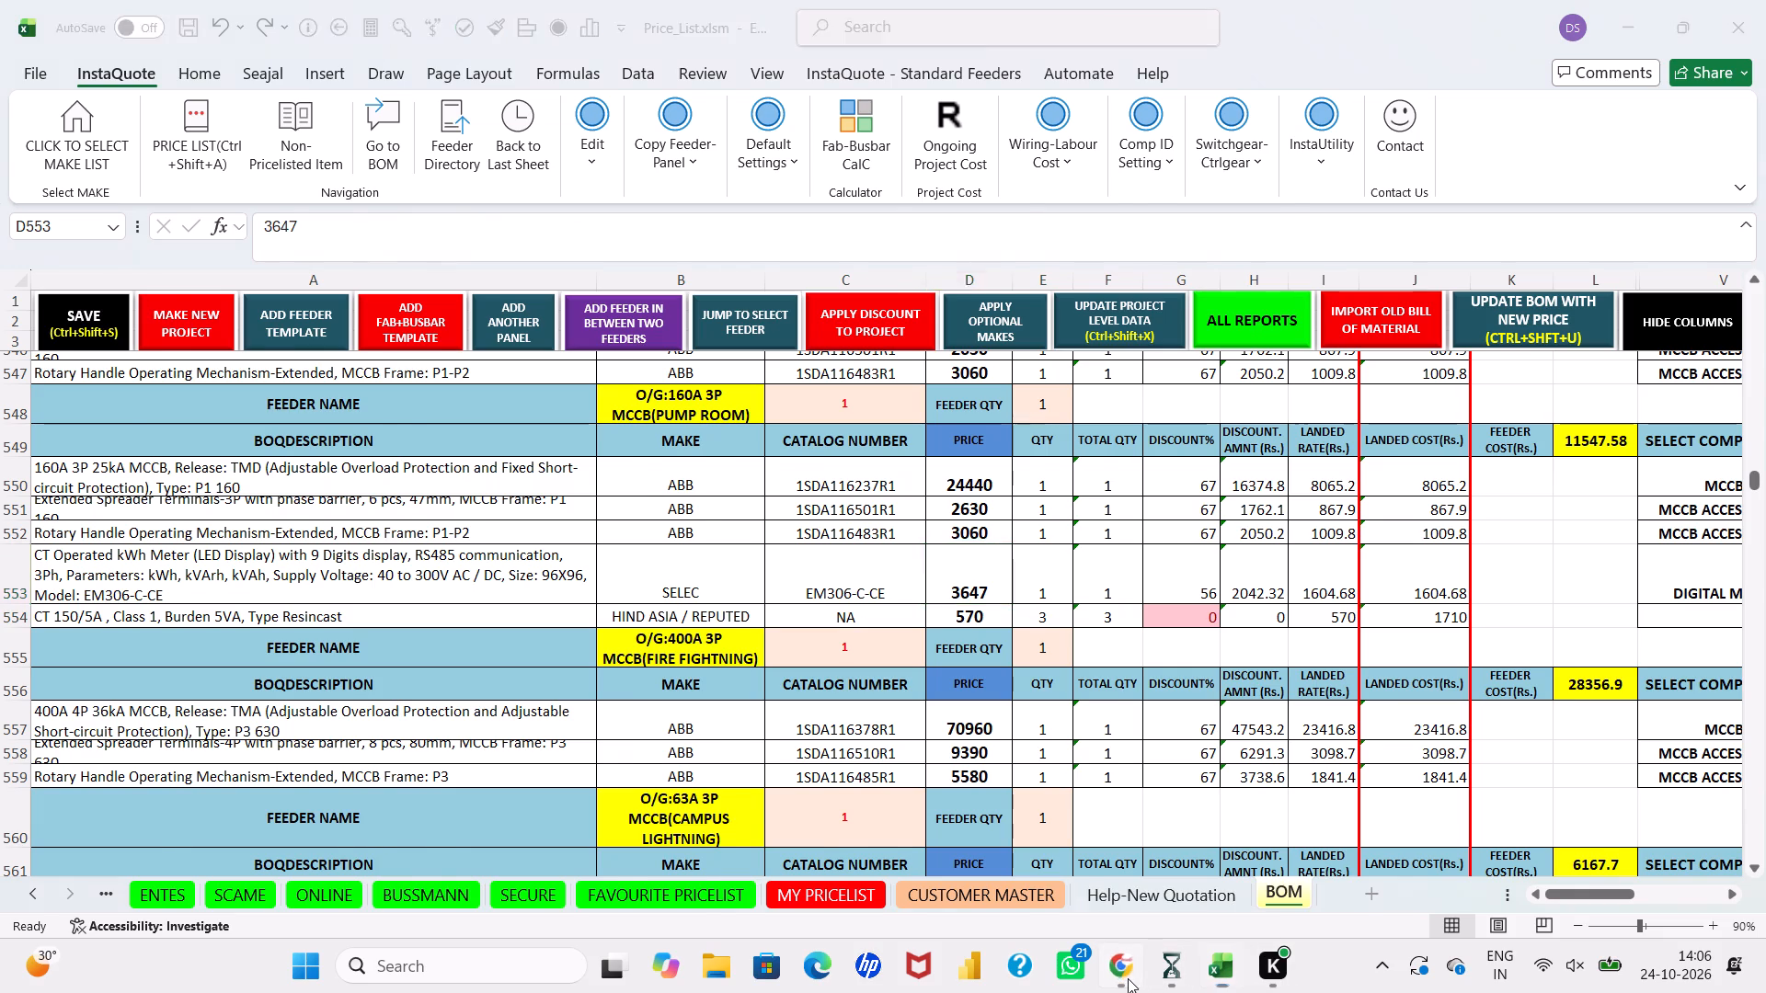
pyautogui.click(1093, 189)
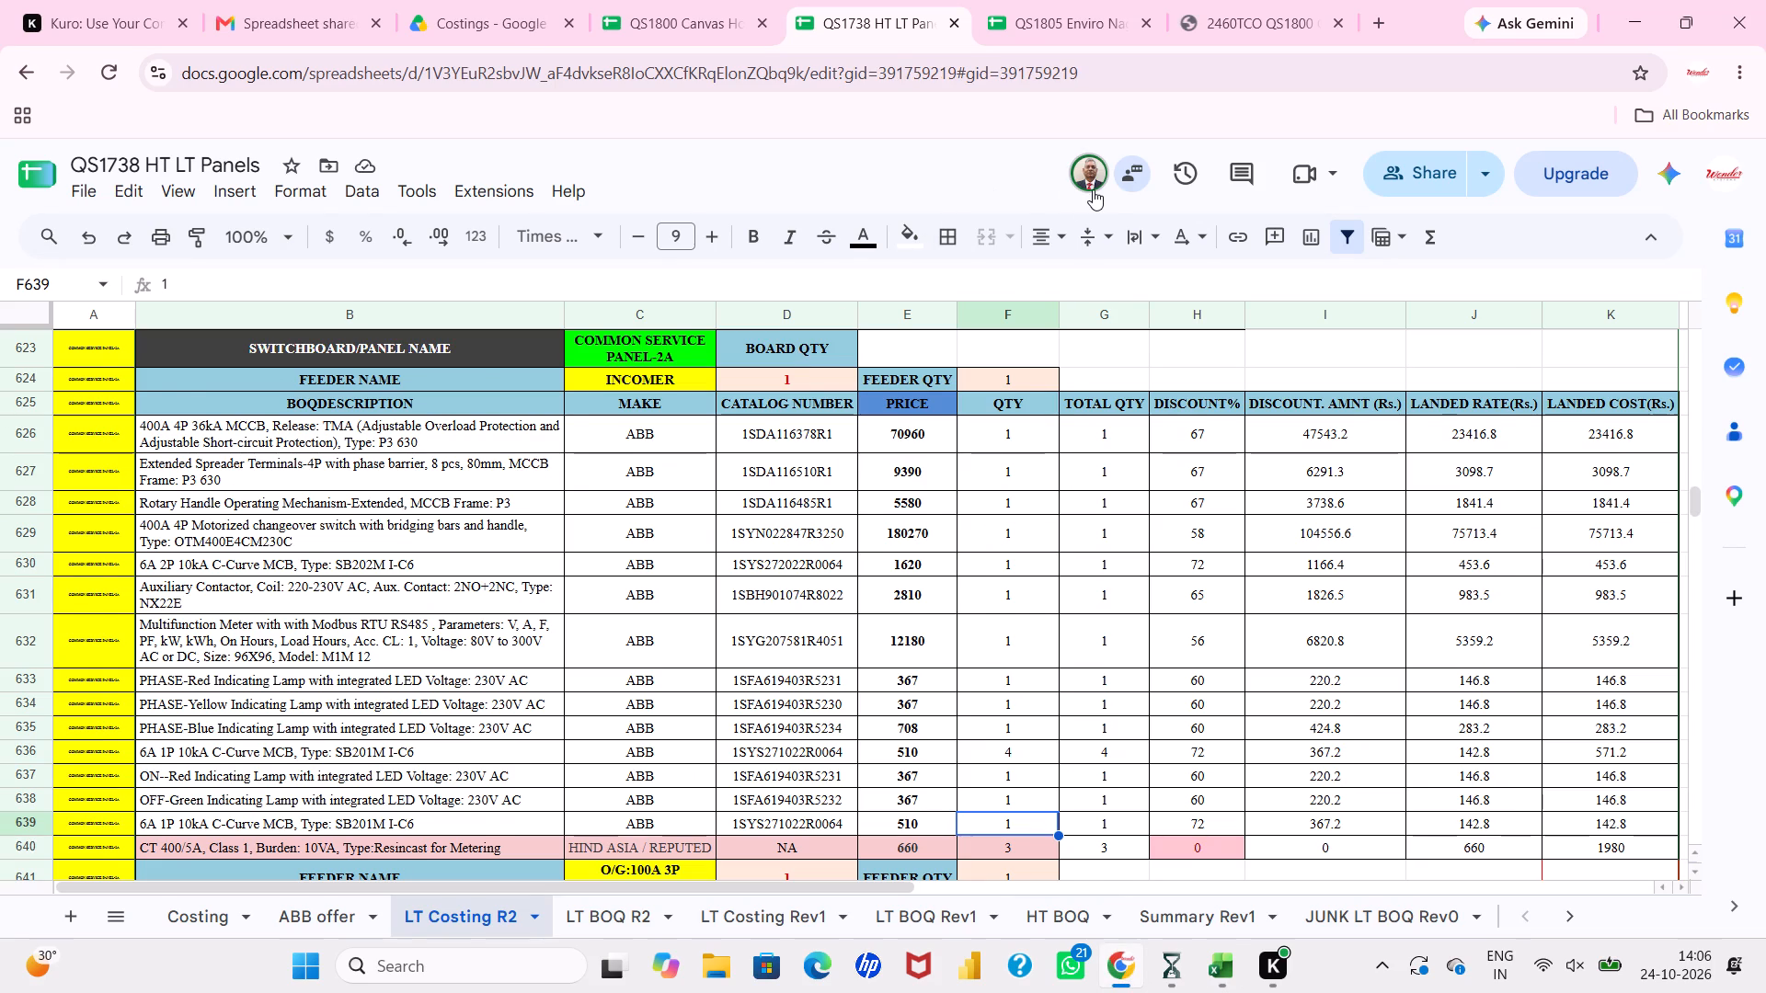
pyautogui.scroll(1, 975, 643)
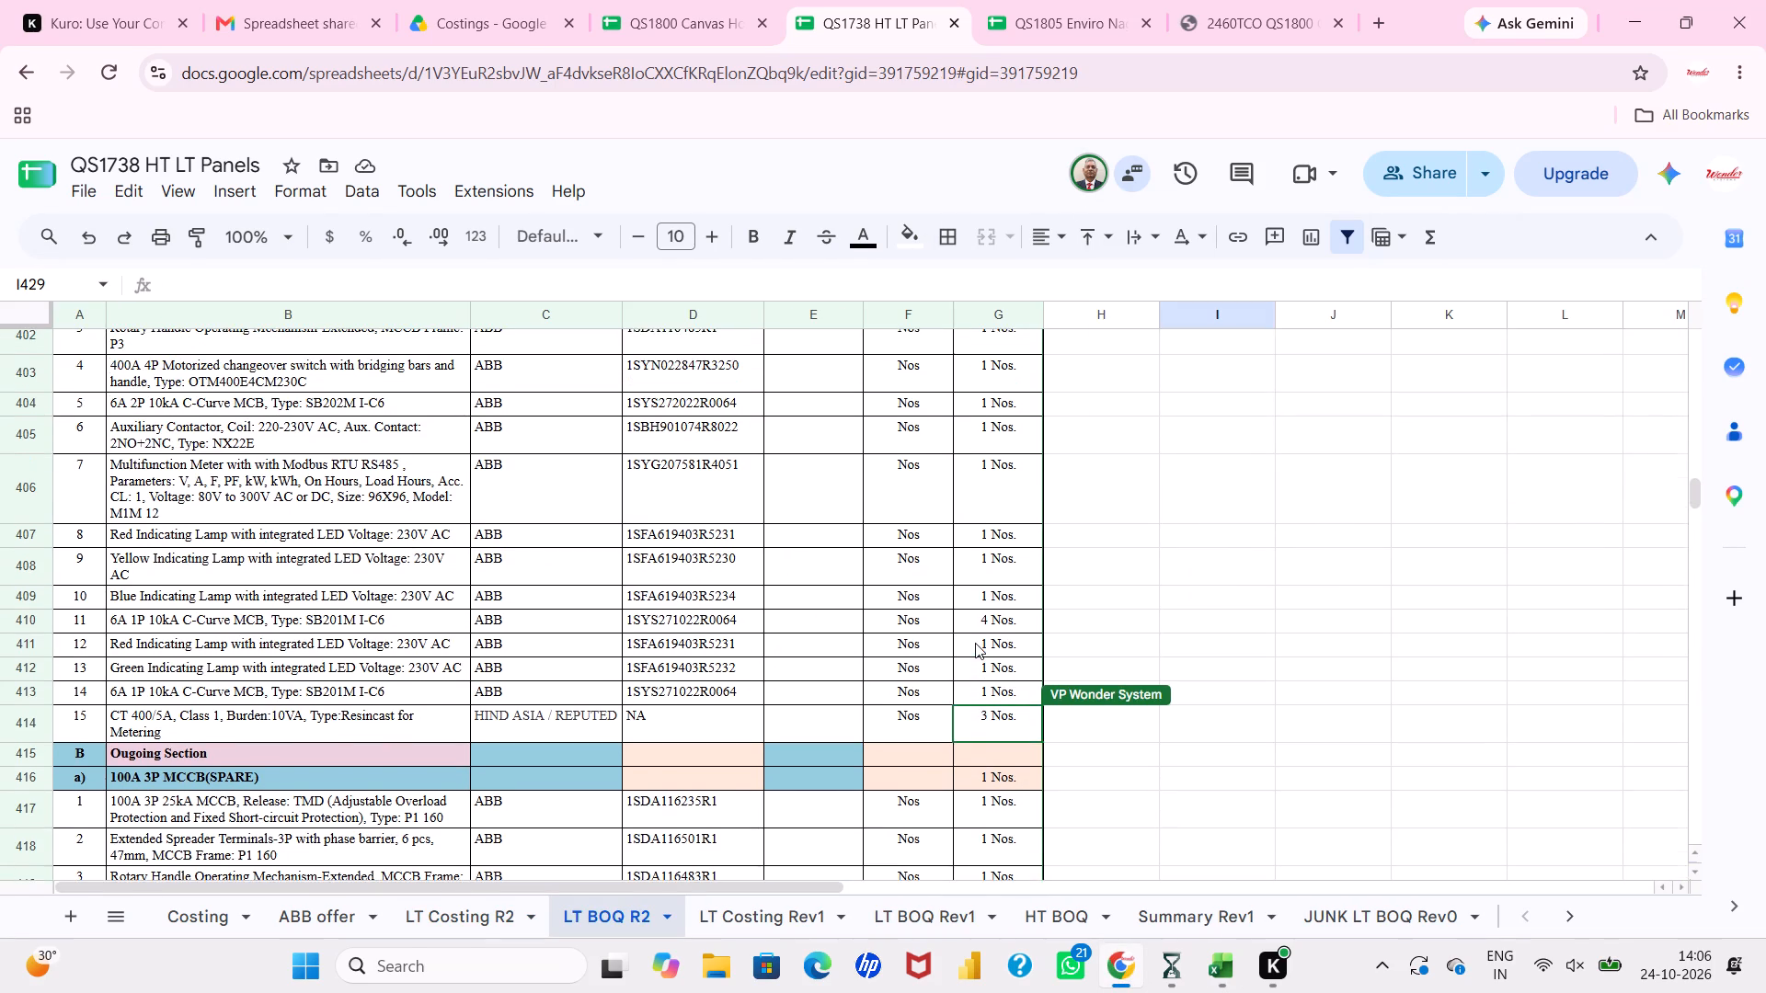
pyautogui.scroll(2, 975, 643)
pyautogui.scroll(-2, 975, 643)
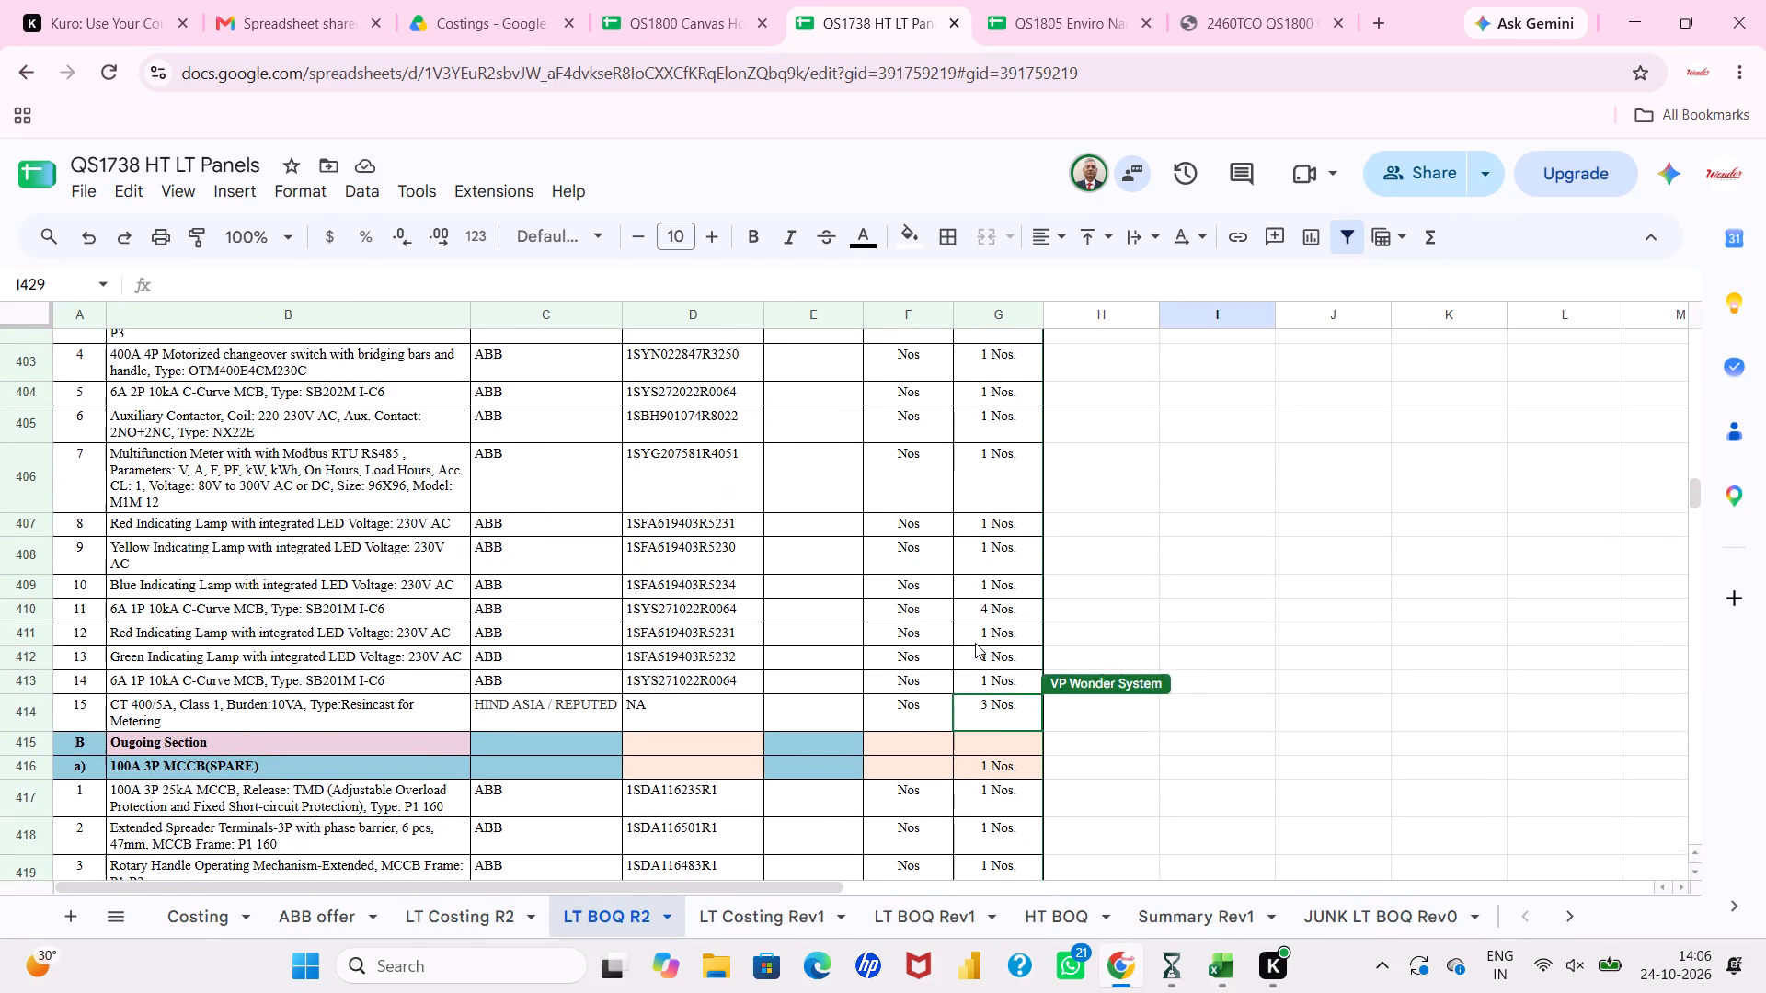
pyautogui.doubleClick(985, 705)
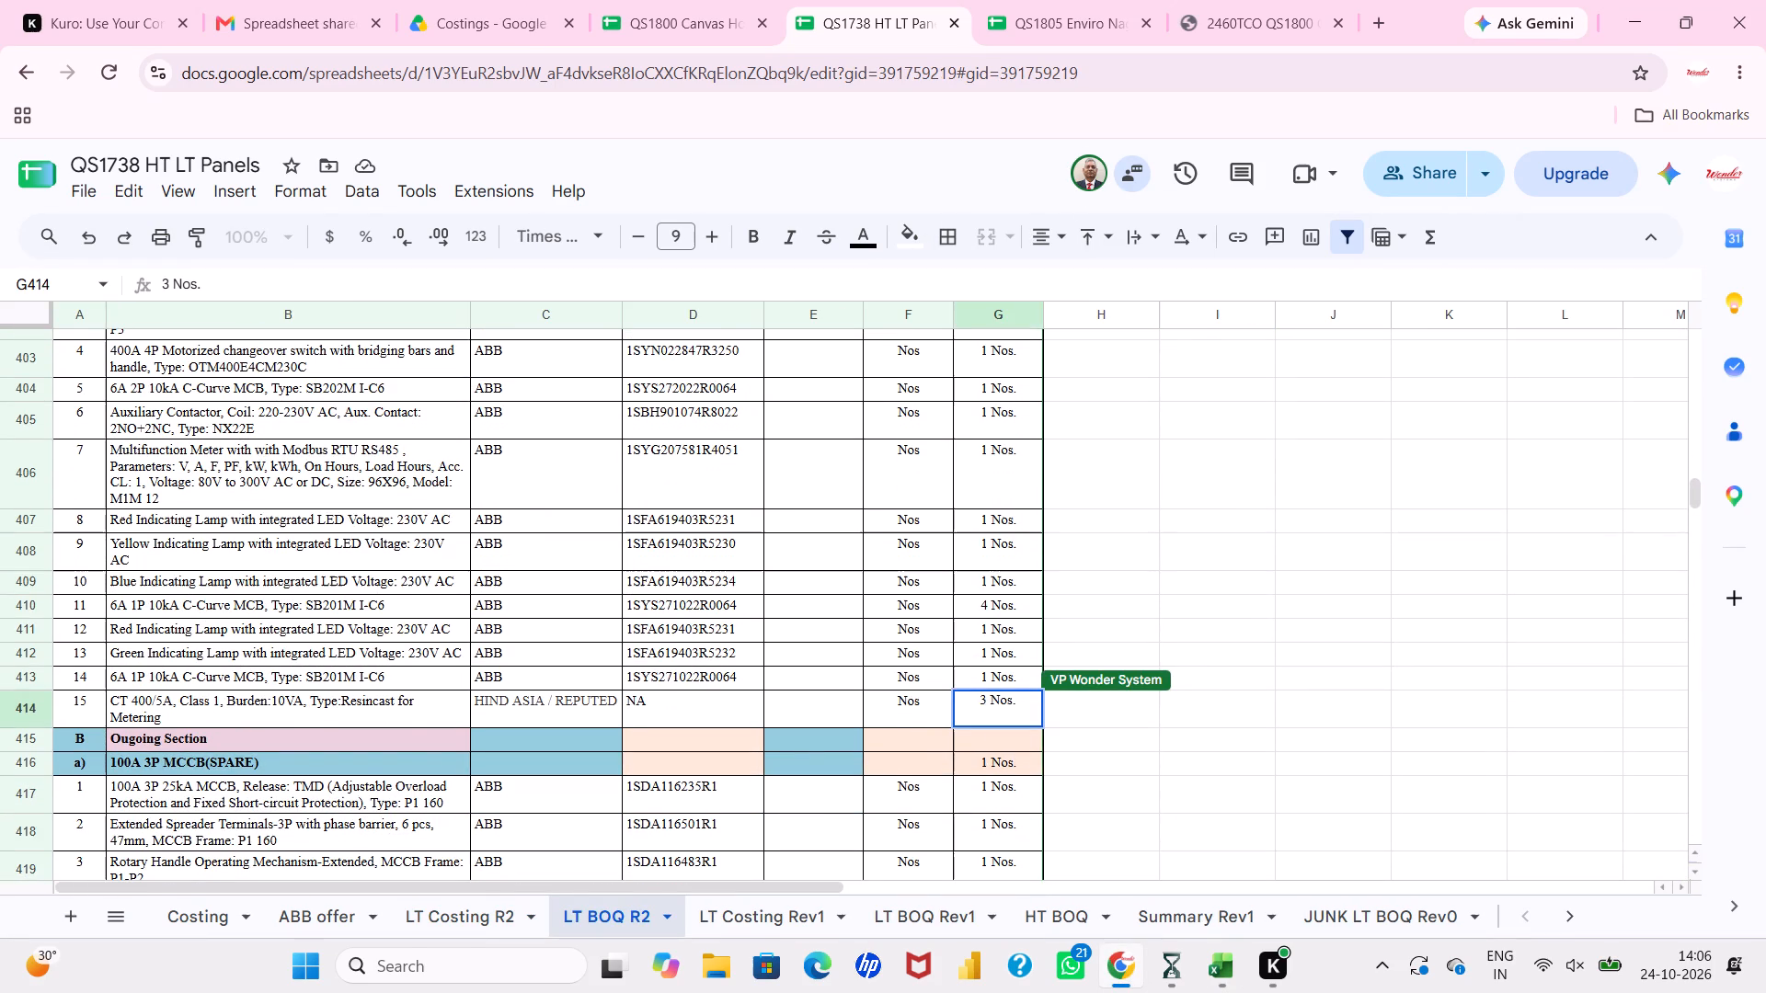
pyautogui.click(985, 705)
pyautogui.press('BackSpace')
pyautogui.press('4')
pyautogui.press('Return')
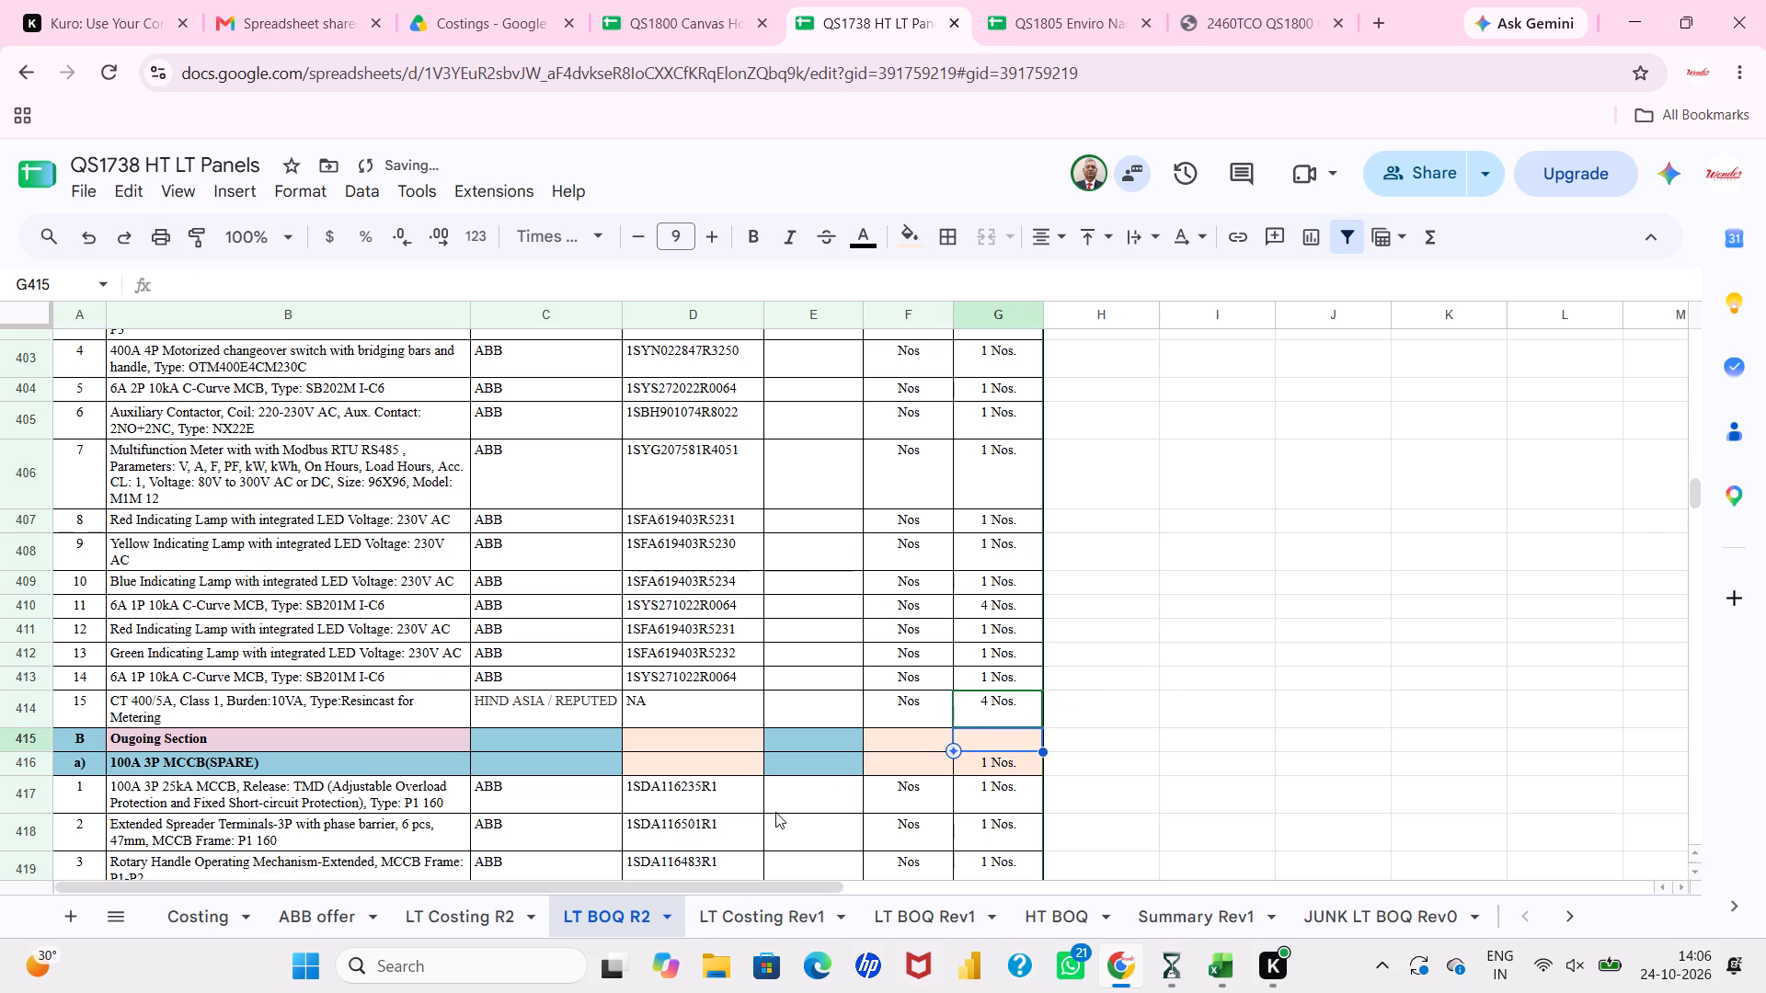
# Set both the quantity and total quantity of the Common Service Panel-2A incomer's CT 400/5A to 4 in LT Costing R2.
pyautogui.scroll(1, 525, 634)
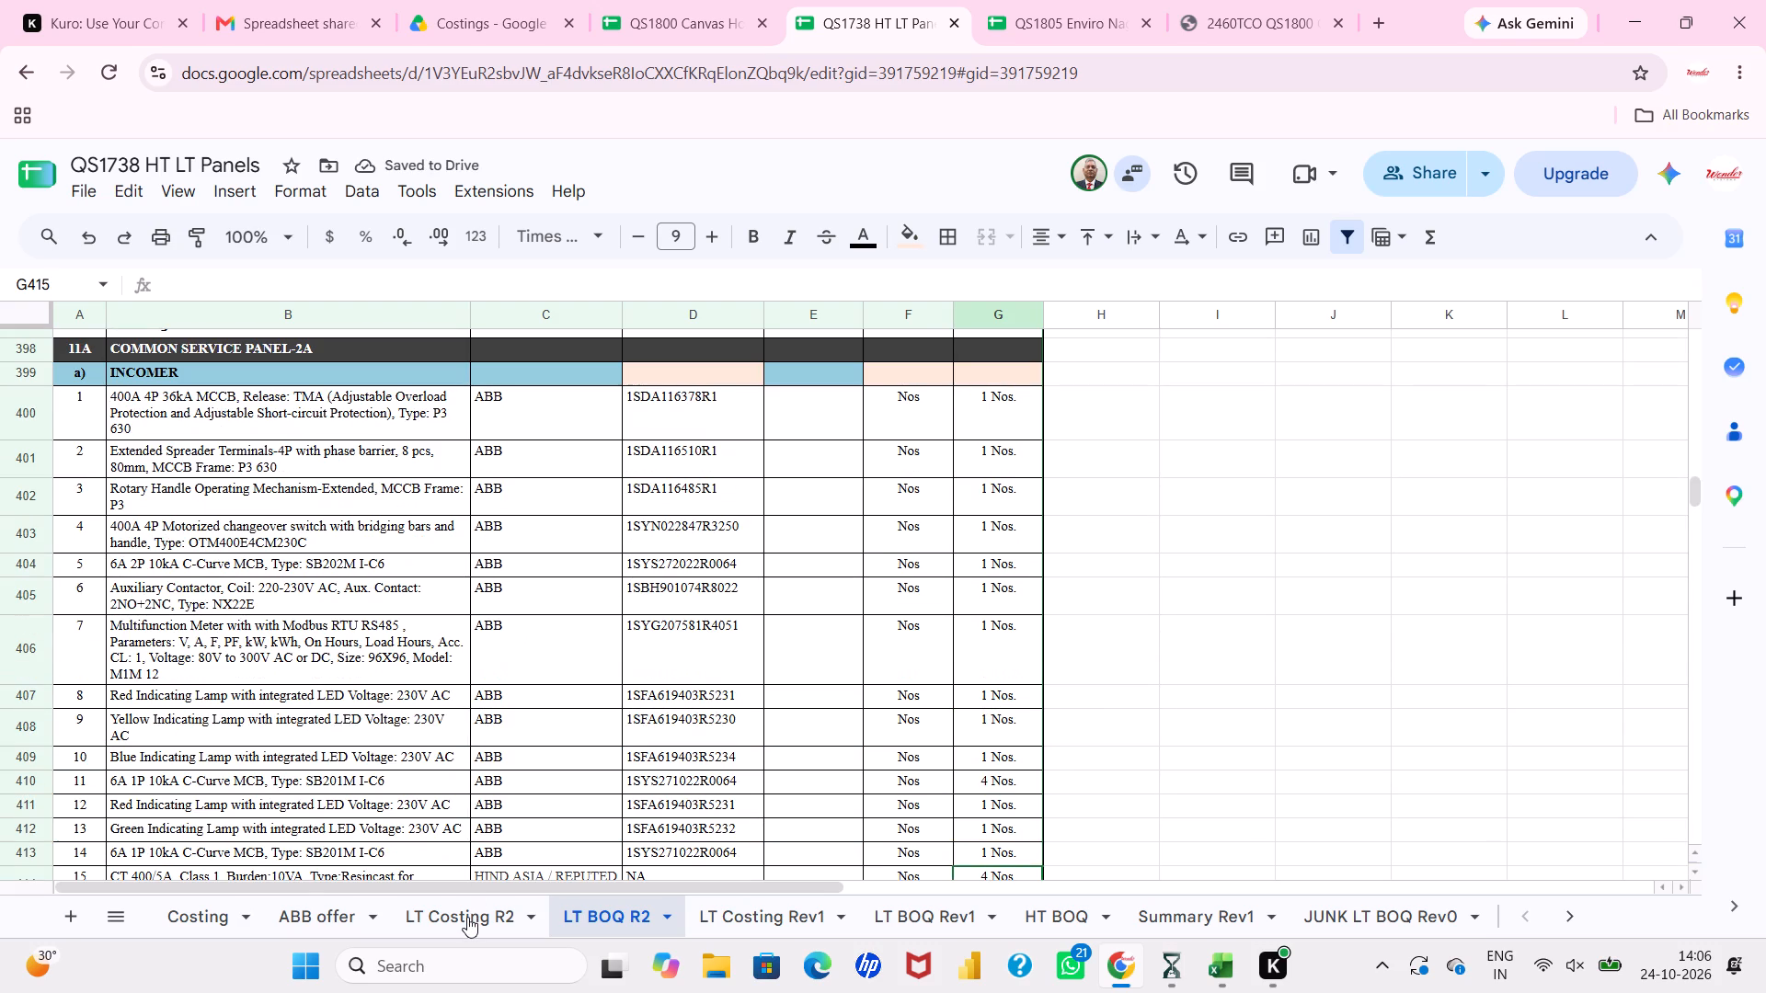
pyautogui.click(467, 918)
pyautogui.scroll(-1, 565, 600)
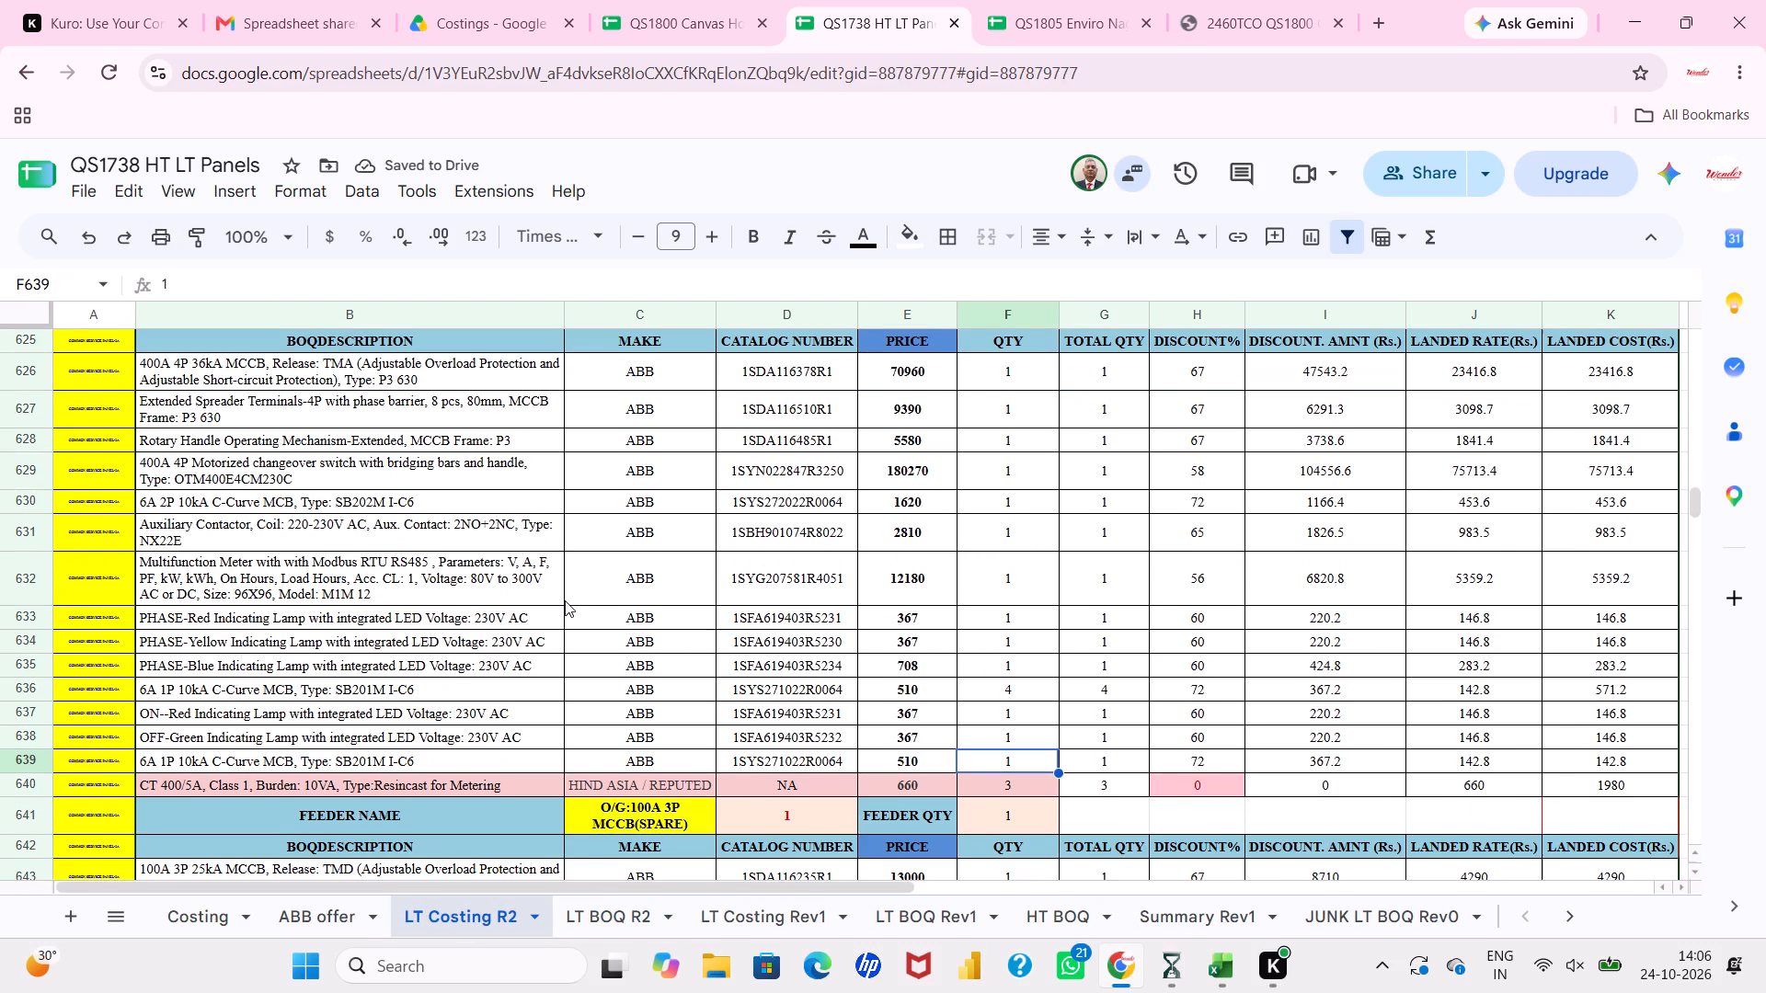
pyautogui.click(996, 782)
pyautogui.press('4')
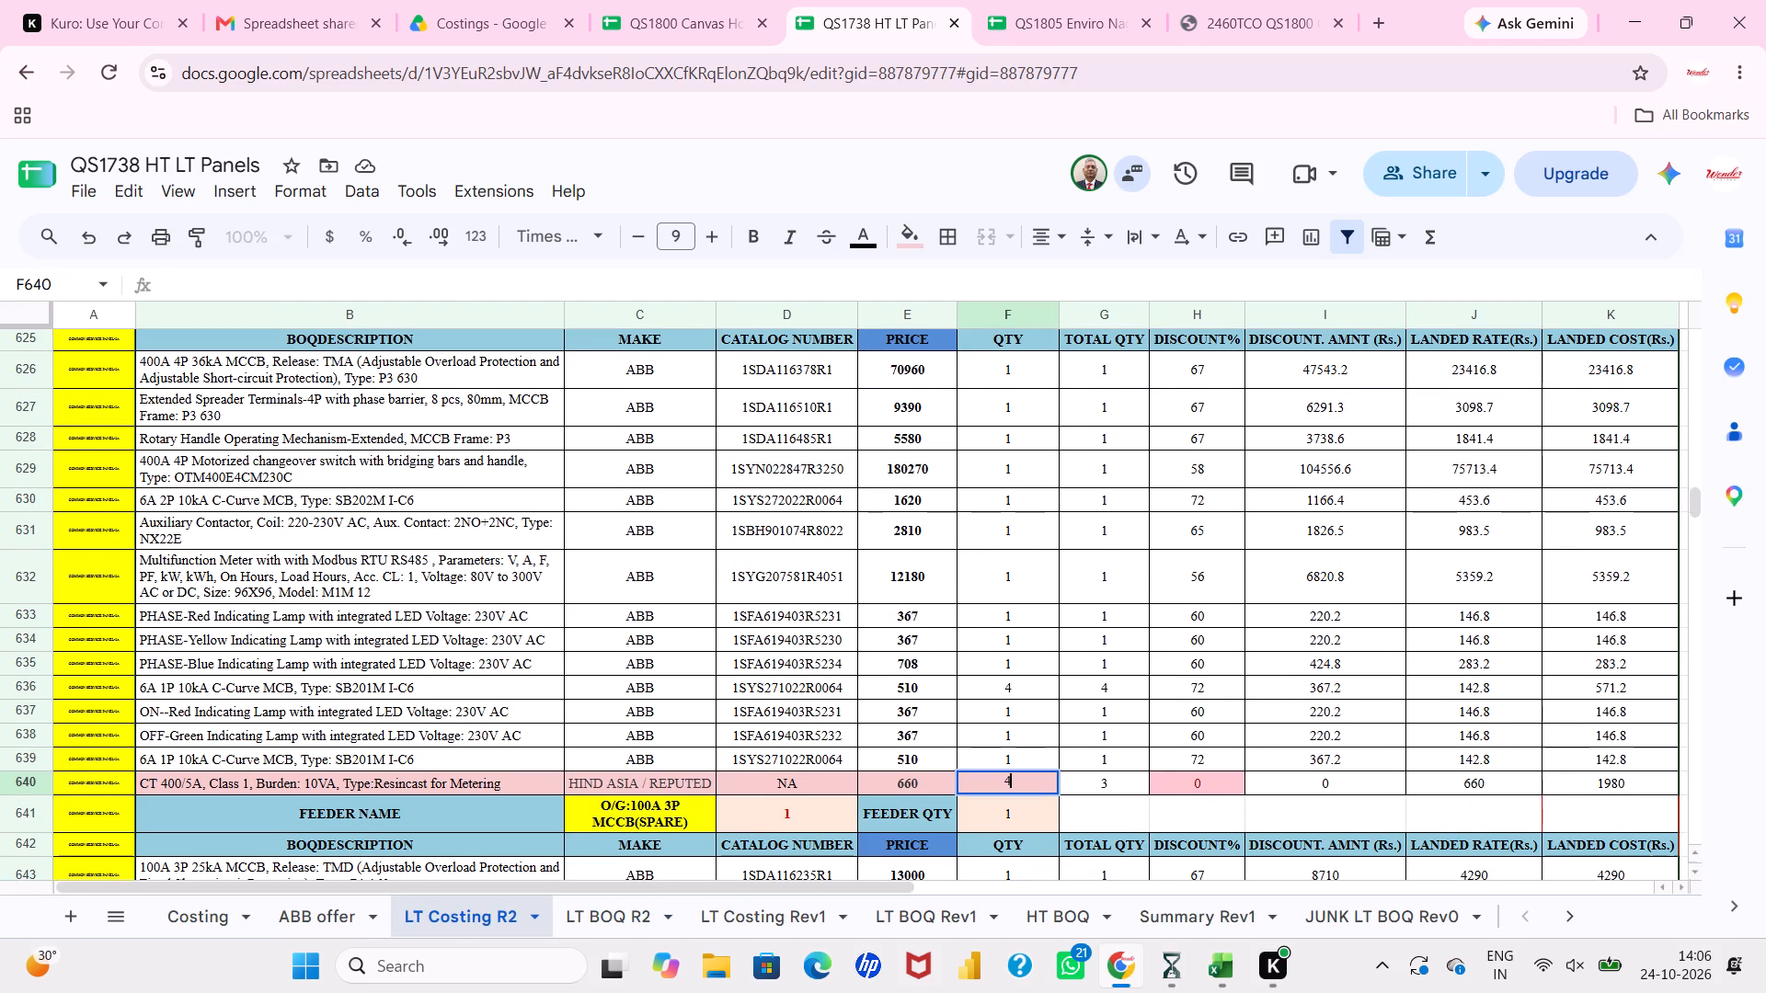
pyautogui.press('Right')
pyautogui.press('4')
pyautogui.press('Return')
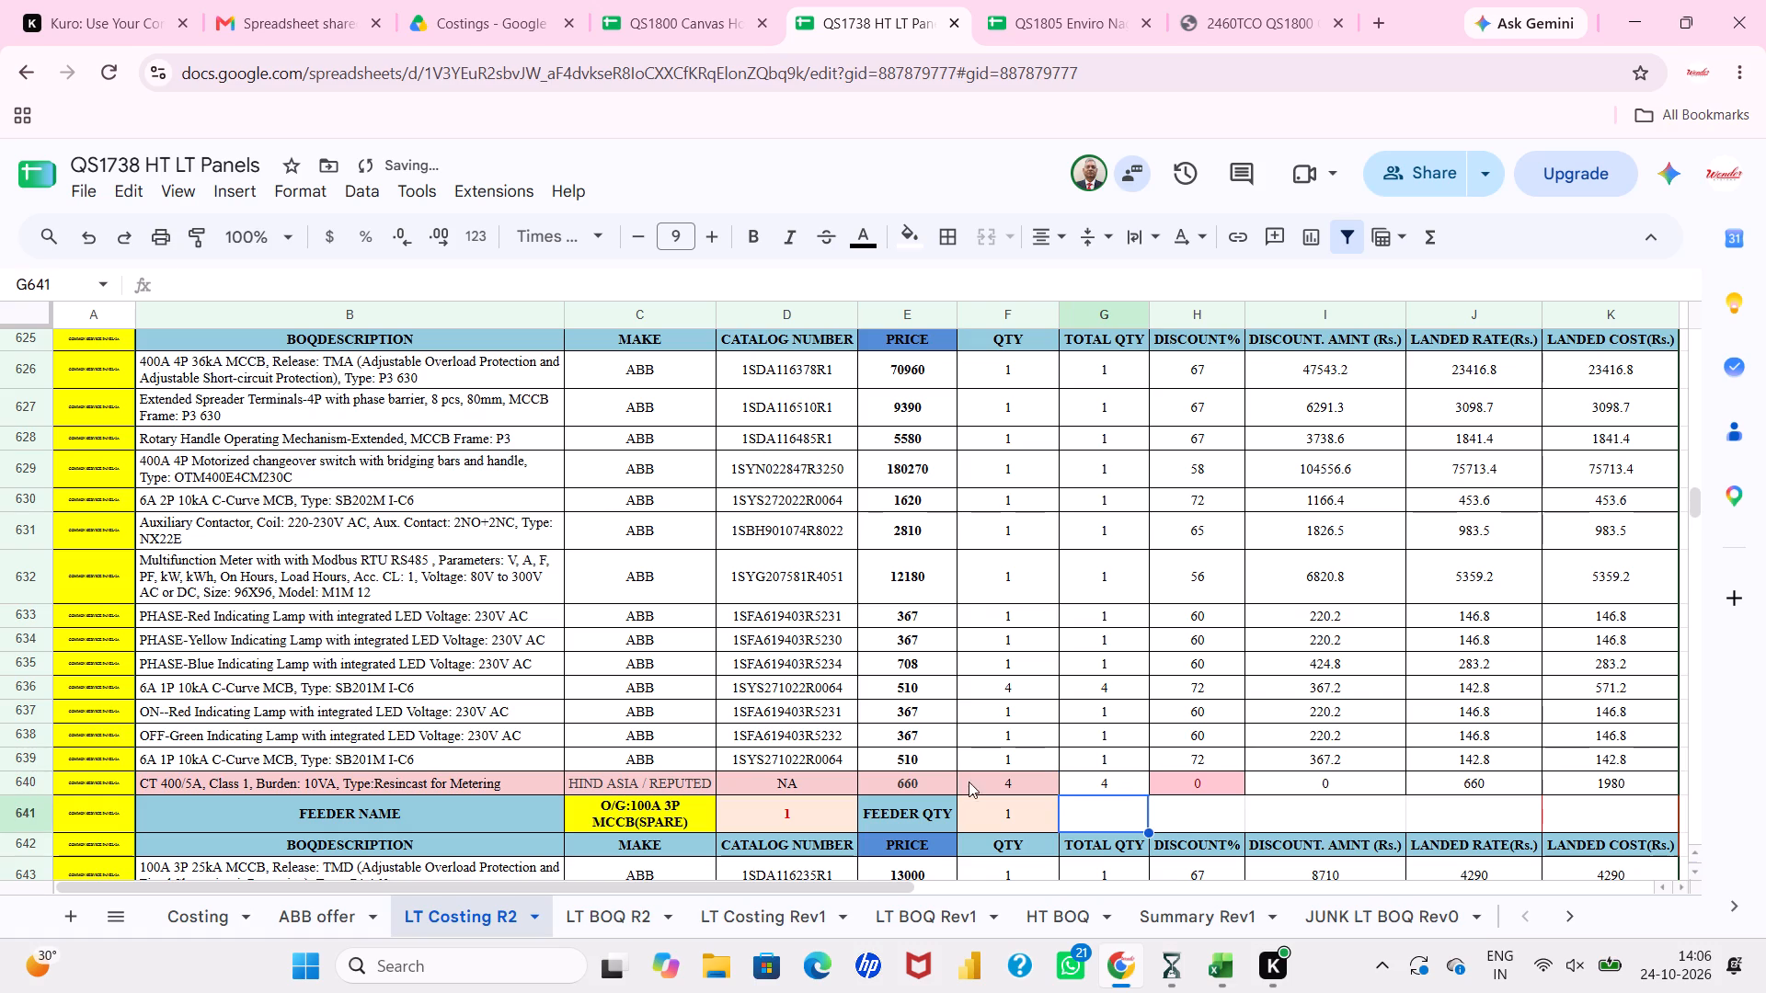
# Switch to the Excel BOM and set the Common Service Panel-2A incomer's CT 400/5A quantity to 4.
pyautogui.scroll(-1, 810, 731)
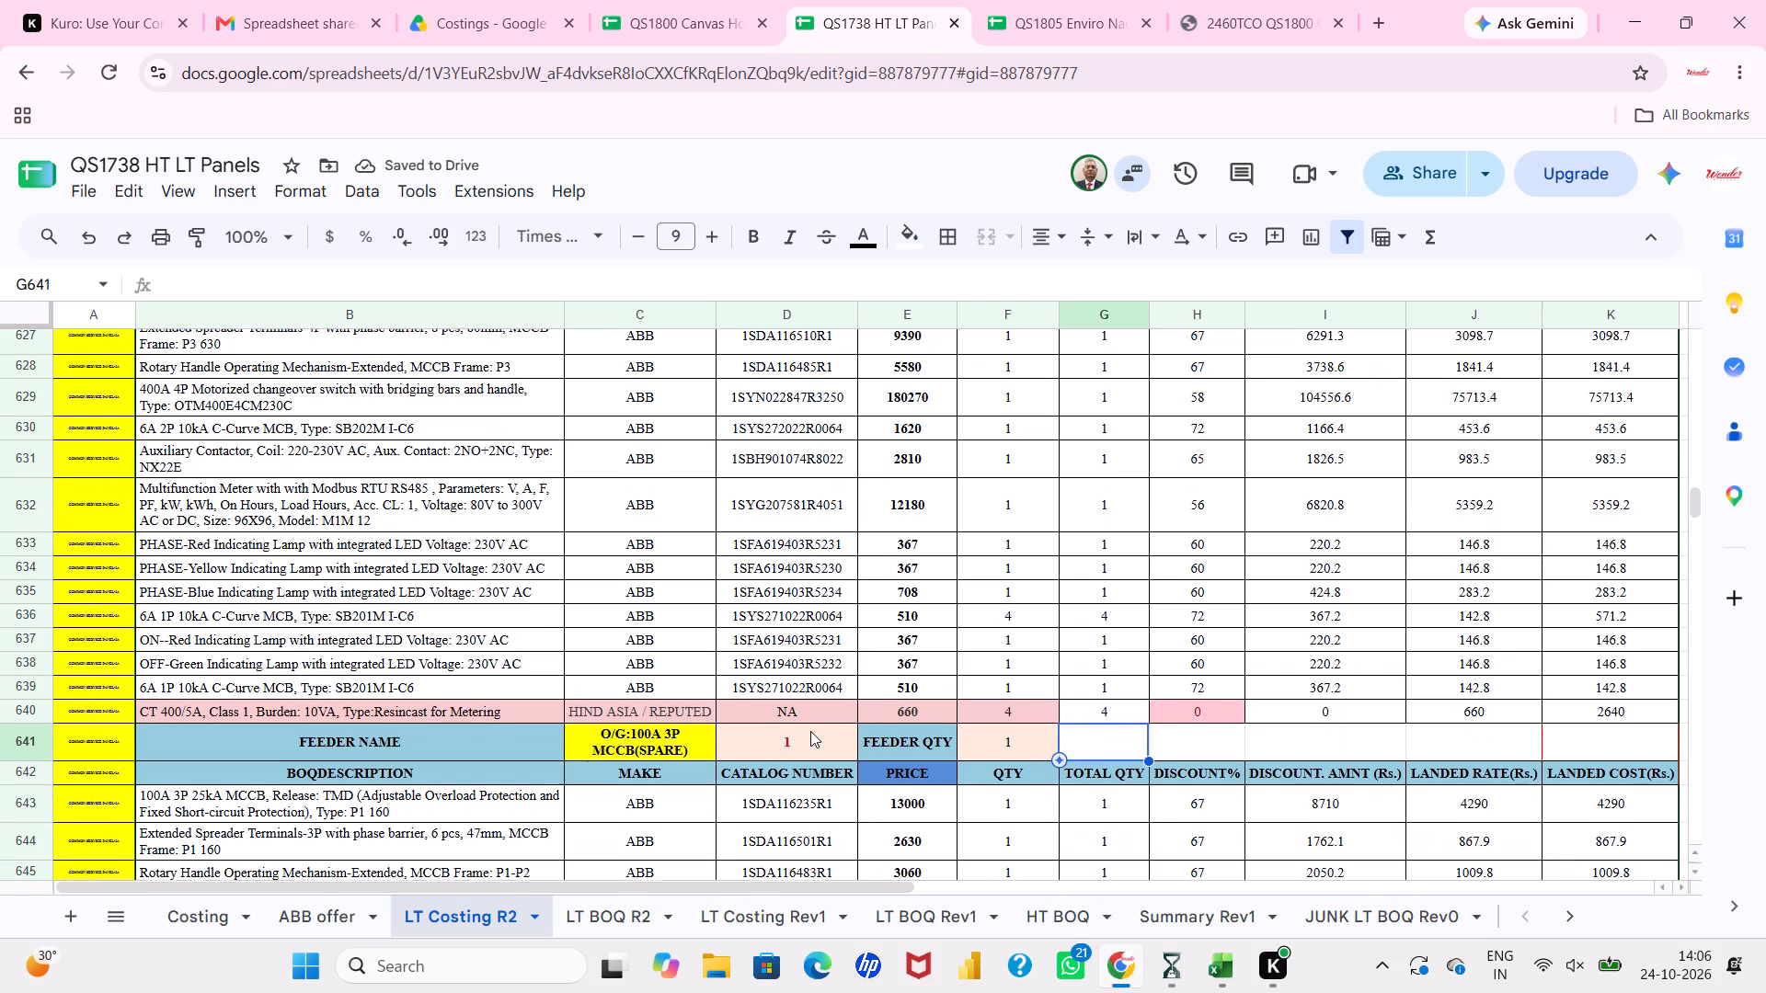
pyautogui.scroll(-2, 810, 731)
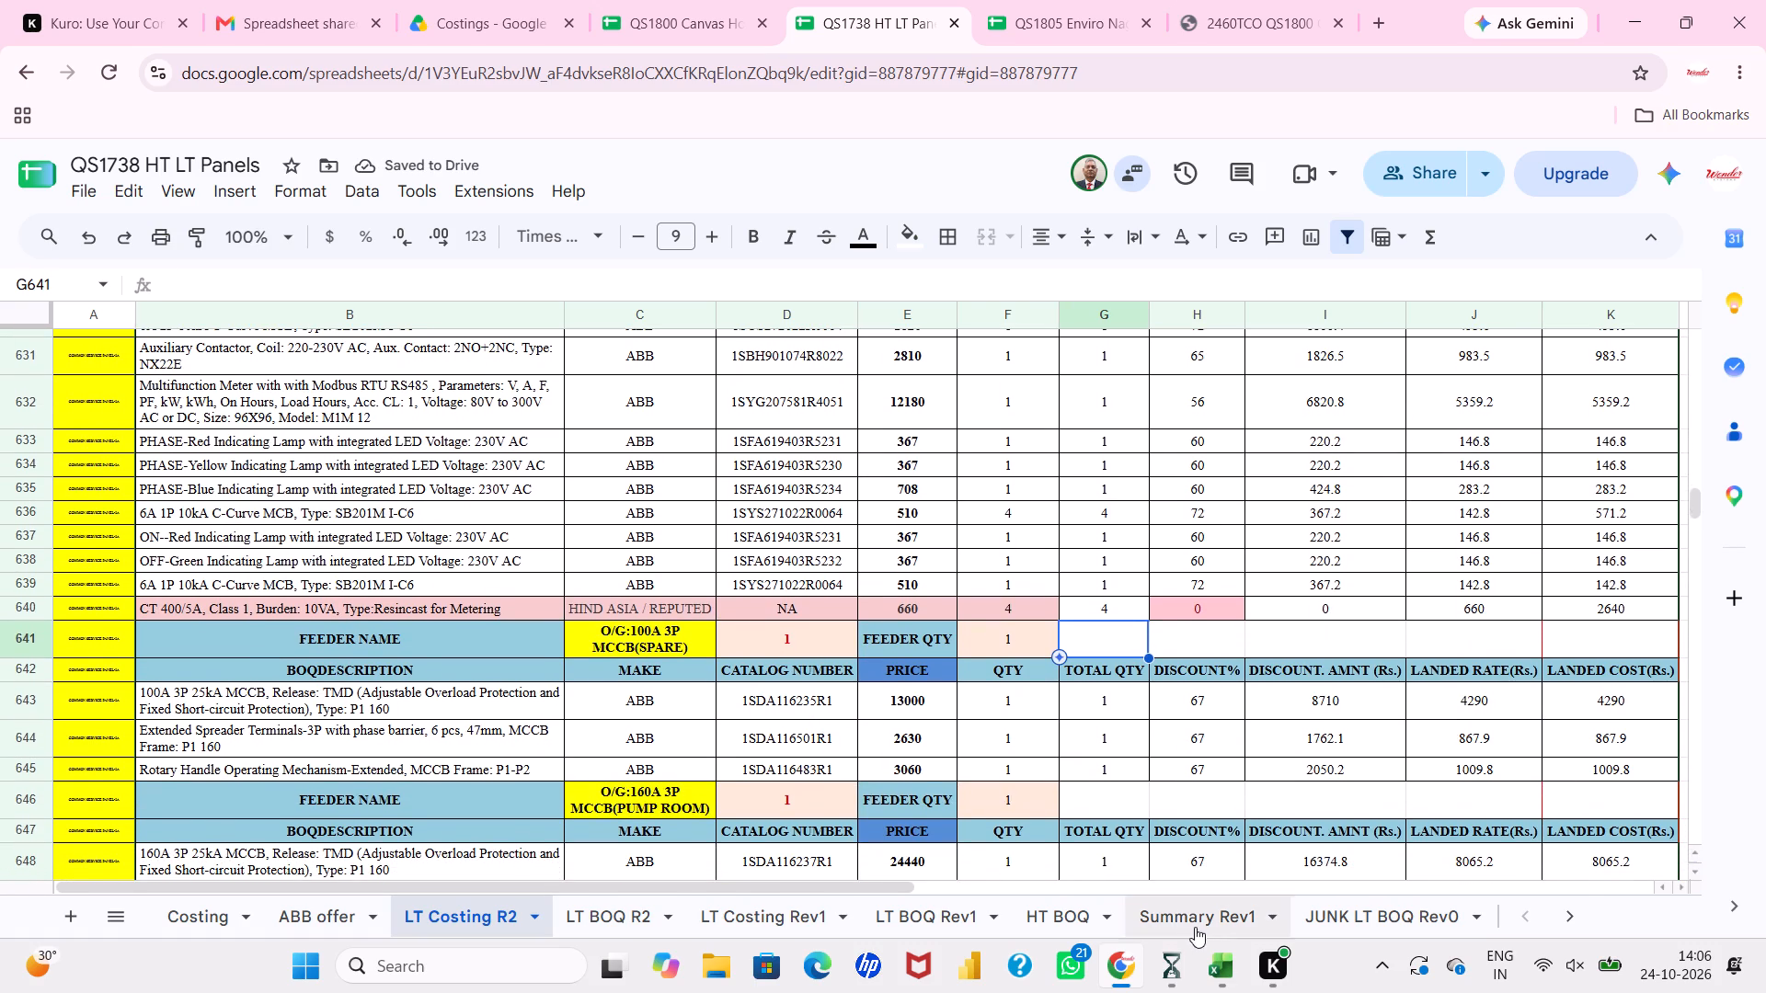
pyautogui.click(1221, 863)
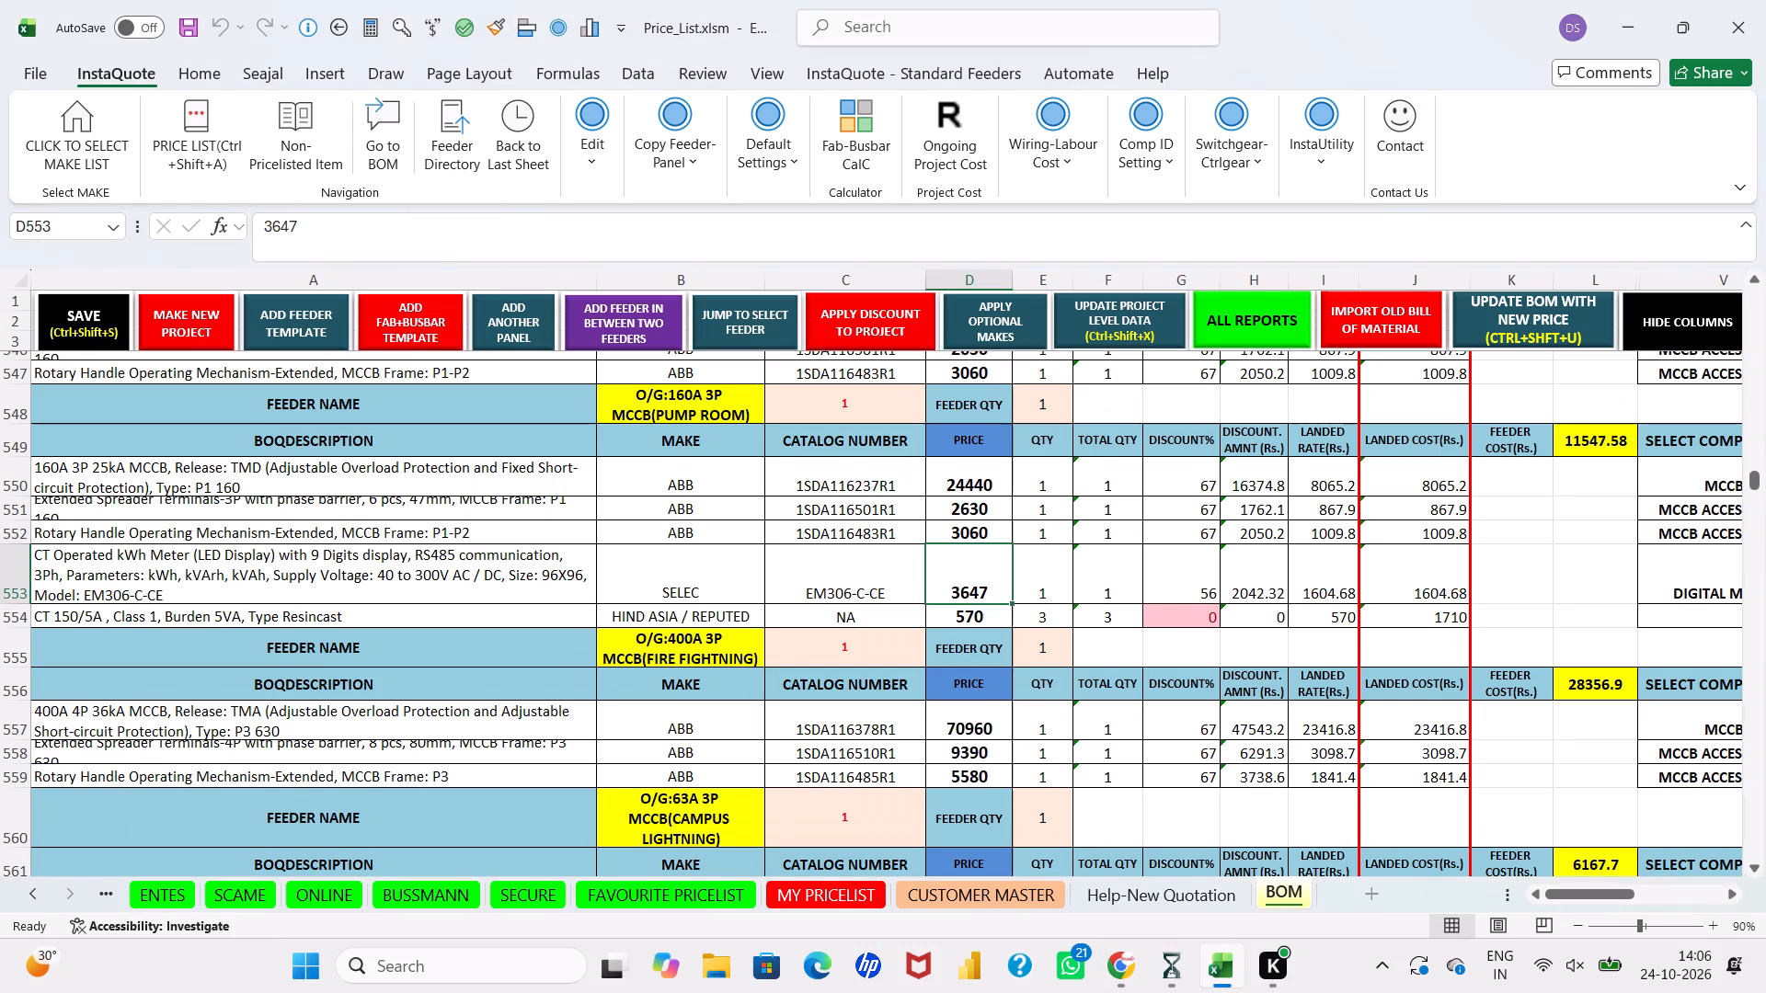
pyautogui.scroll(3, 710, 600)
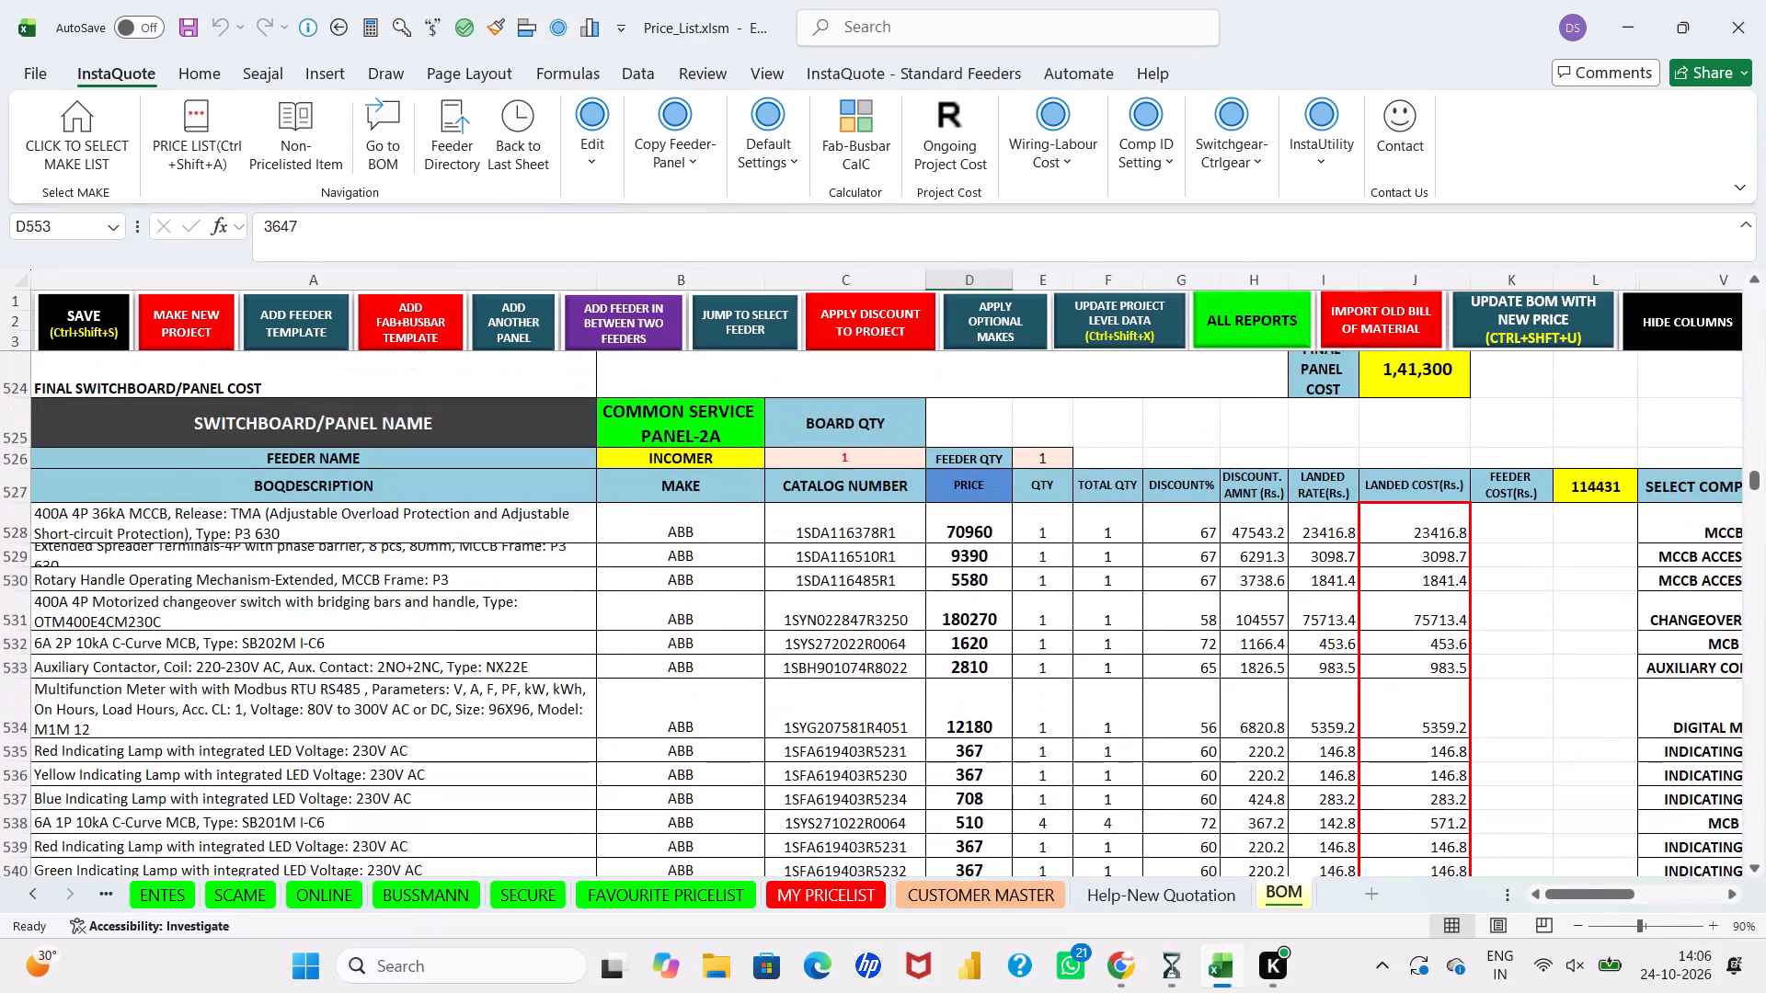
pyautogui.click(1029, 736)
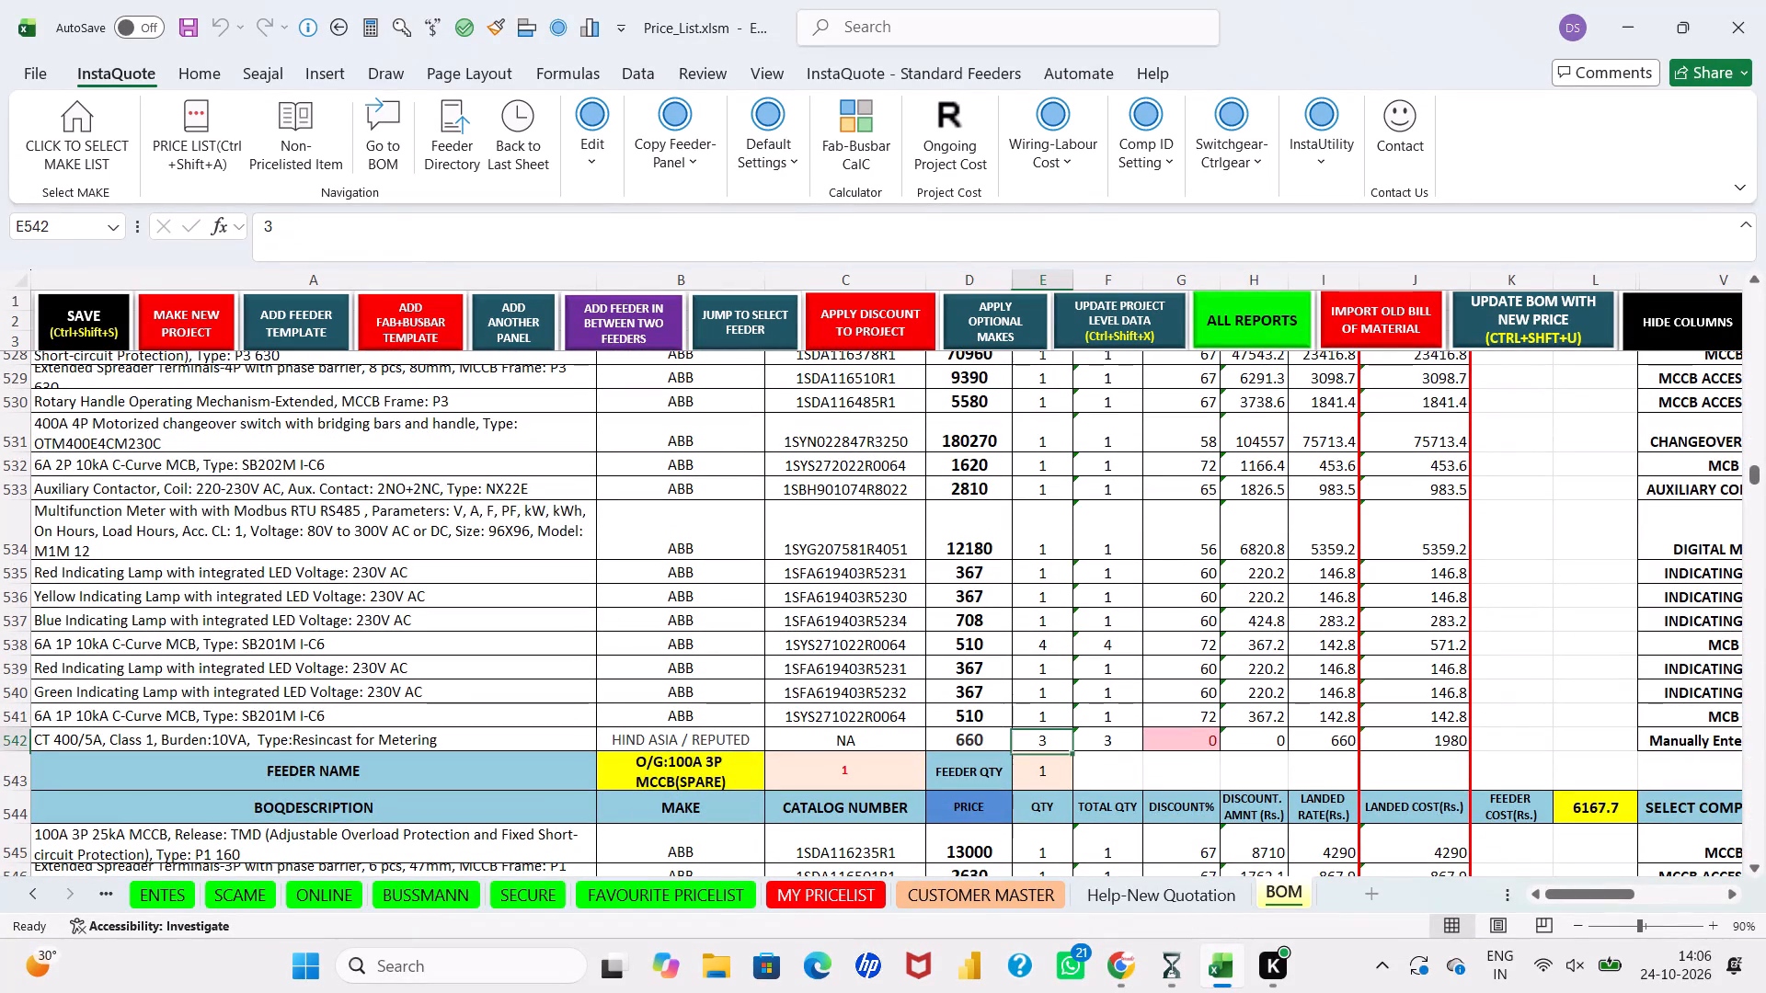
pyautogui.press('4')
pyautogui.press('Return')
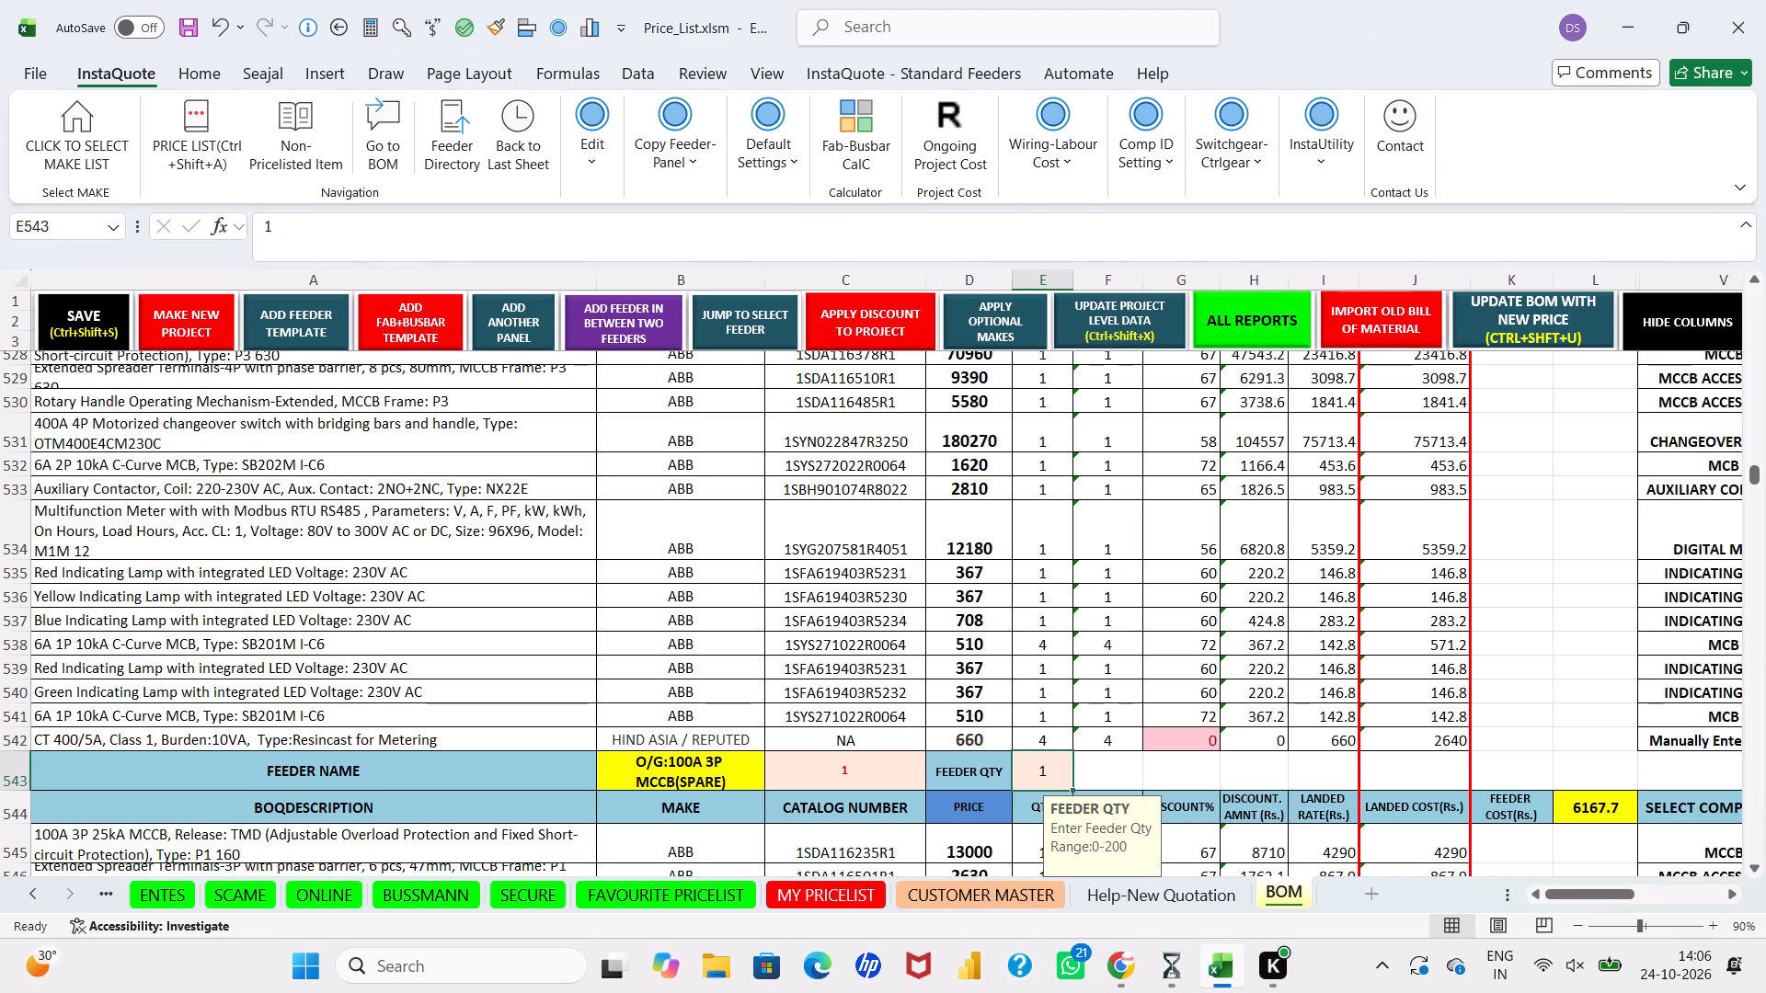
# Save a backup of the ongoing project with the updated BOM.
pyautogui.click(993, 795)
pyautogui.click(75, 331)
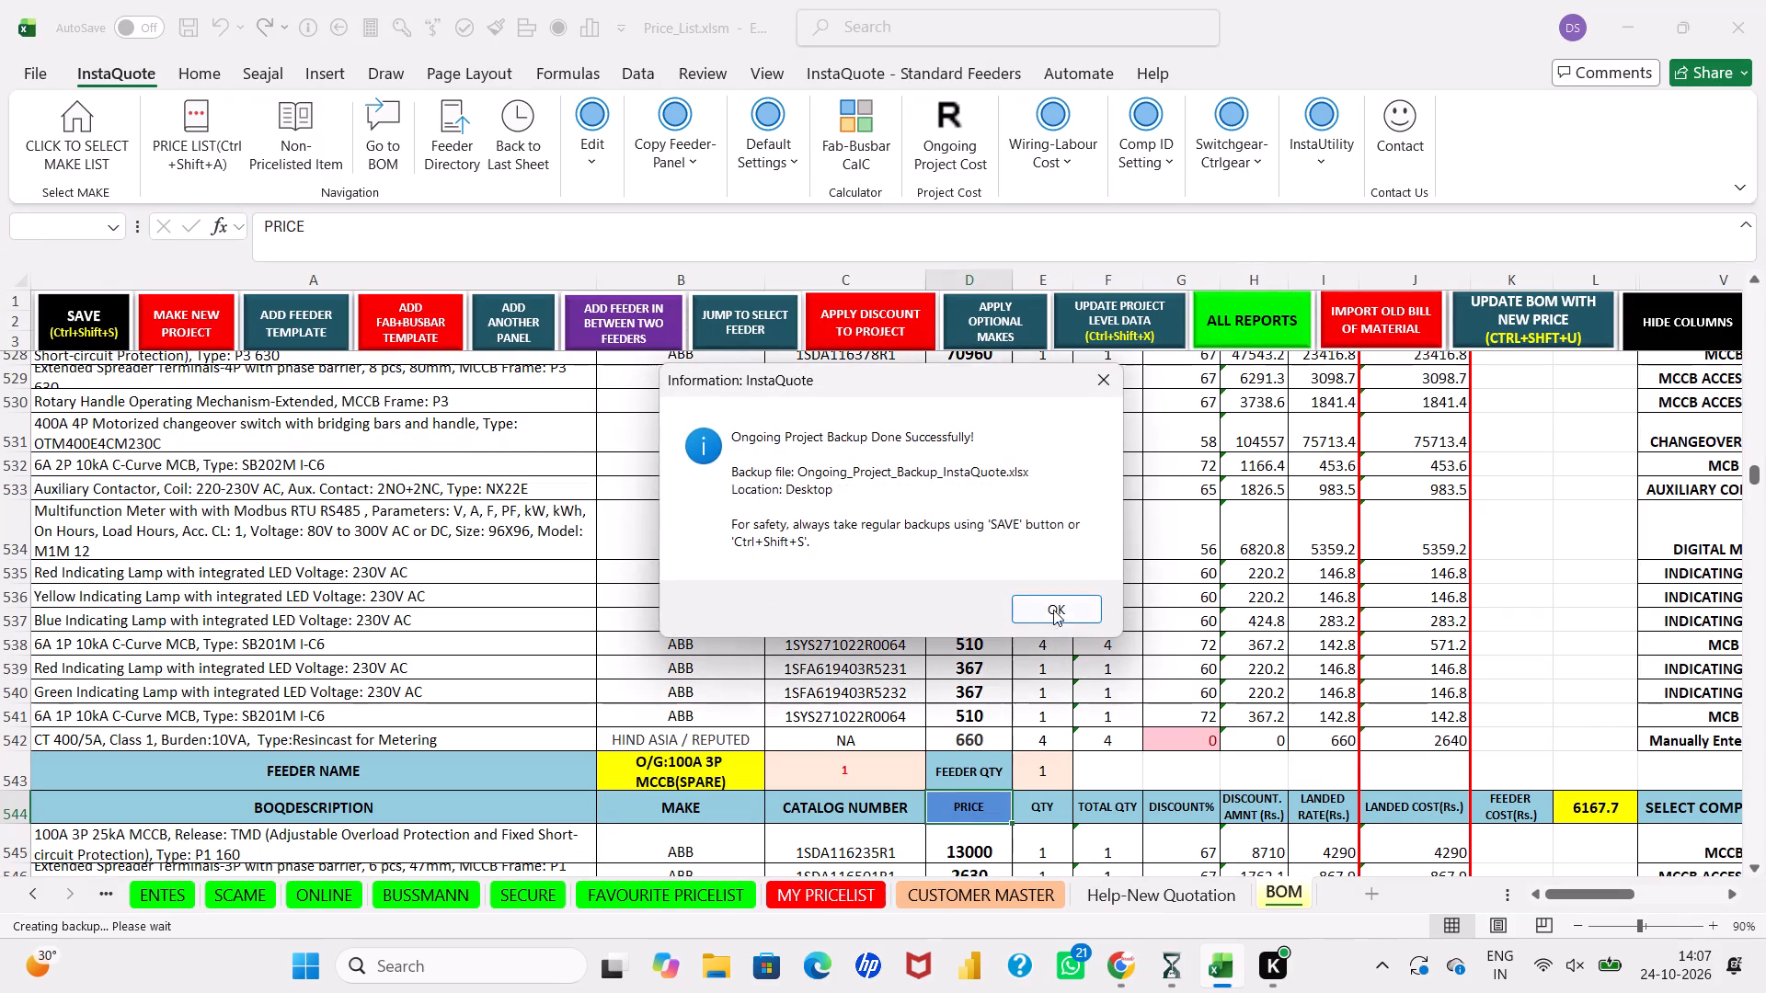
pyautogui.click(1049, 605)
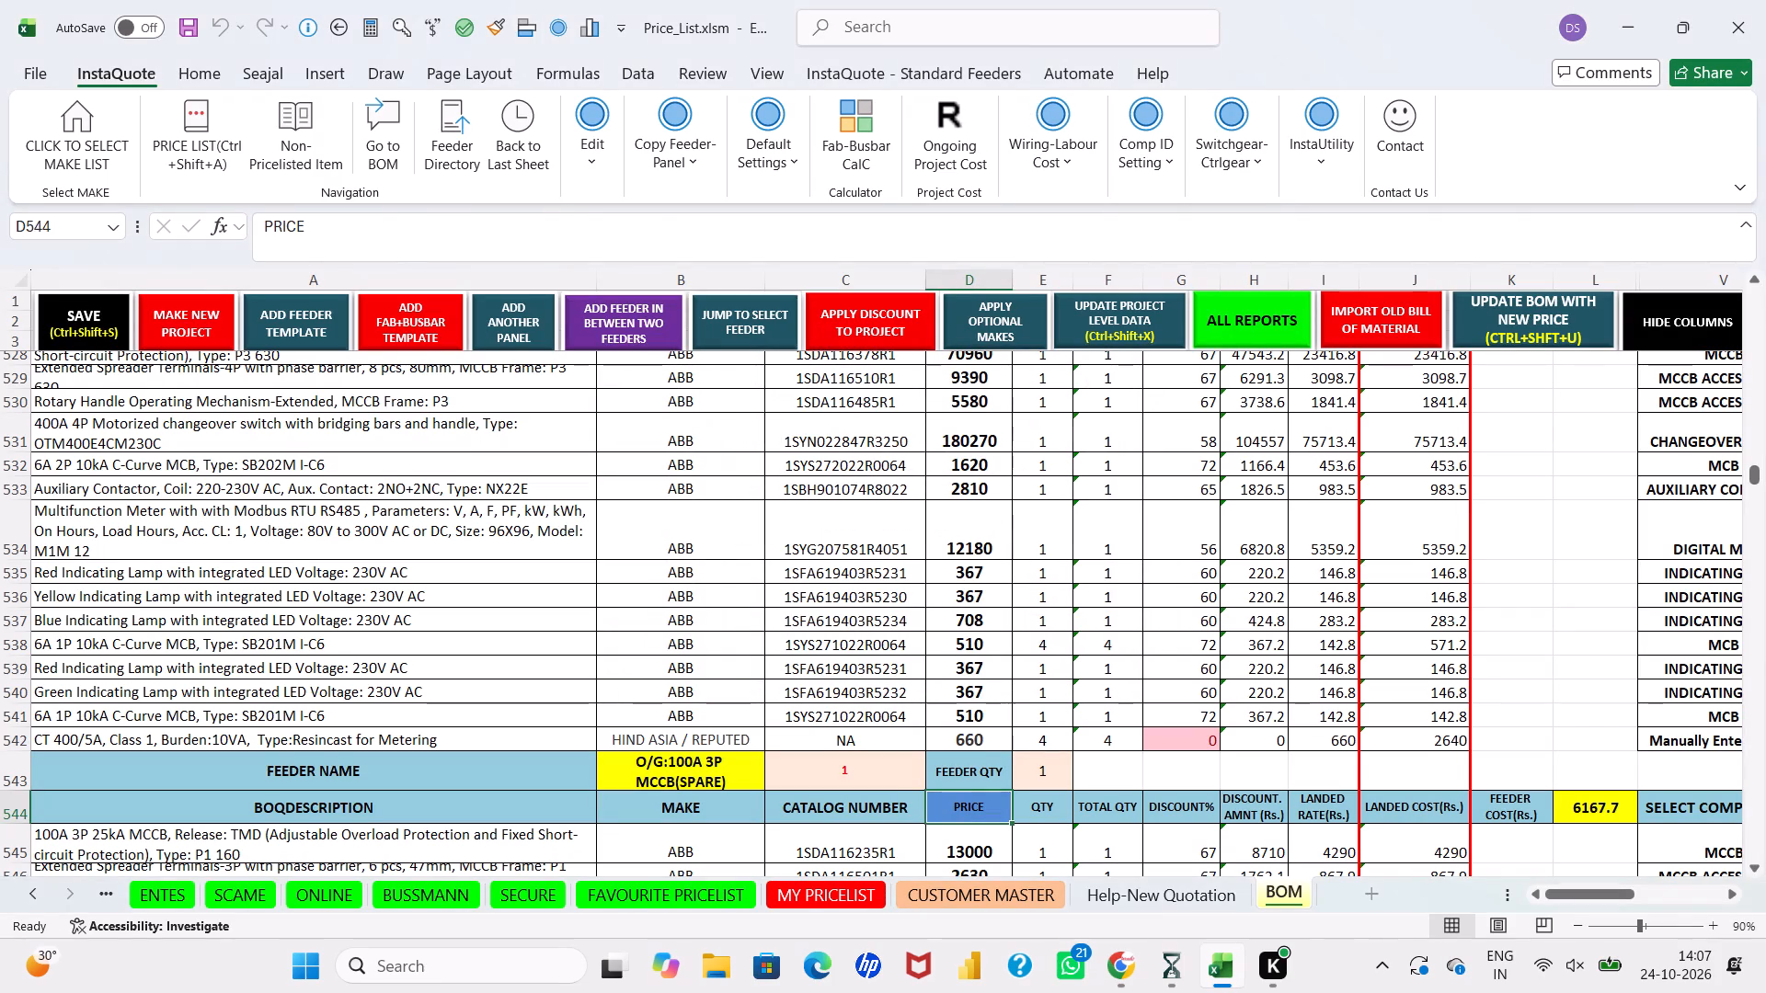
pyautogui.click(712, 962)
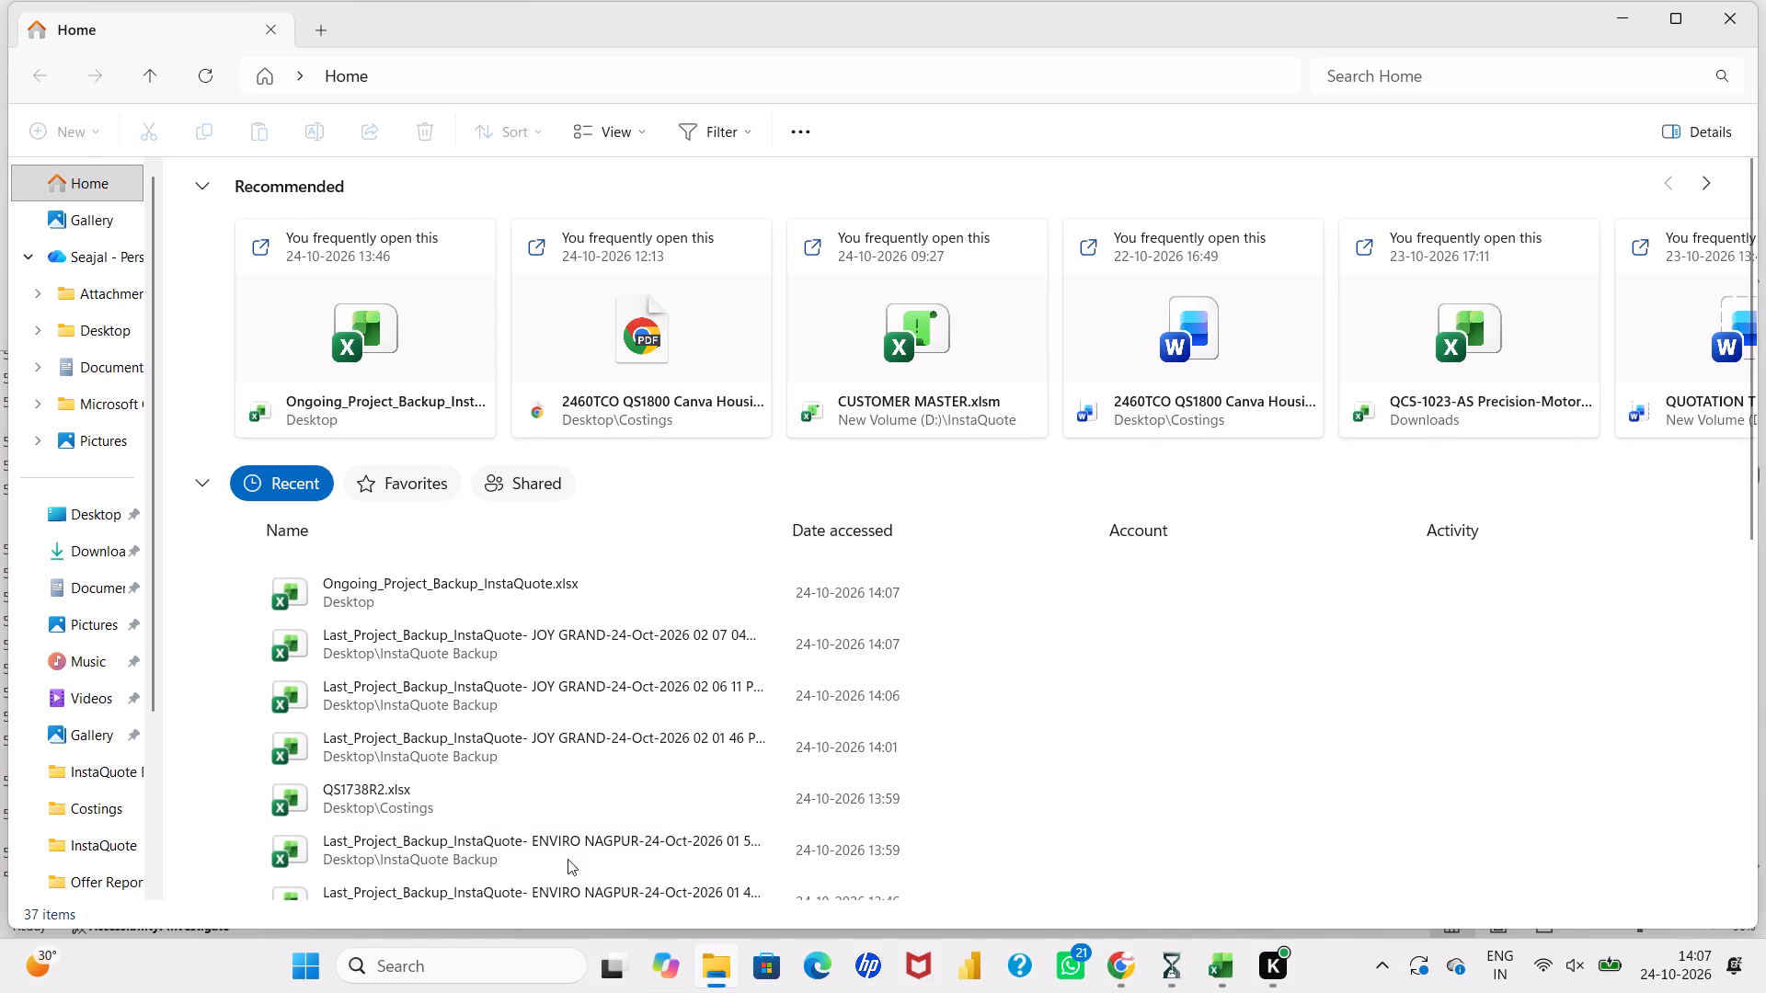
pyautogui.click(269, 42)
# Return to the QS1738 HT LT Panels spreadsheet in Chrome.
pyautogui.click(1128, 955)
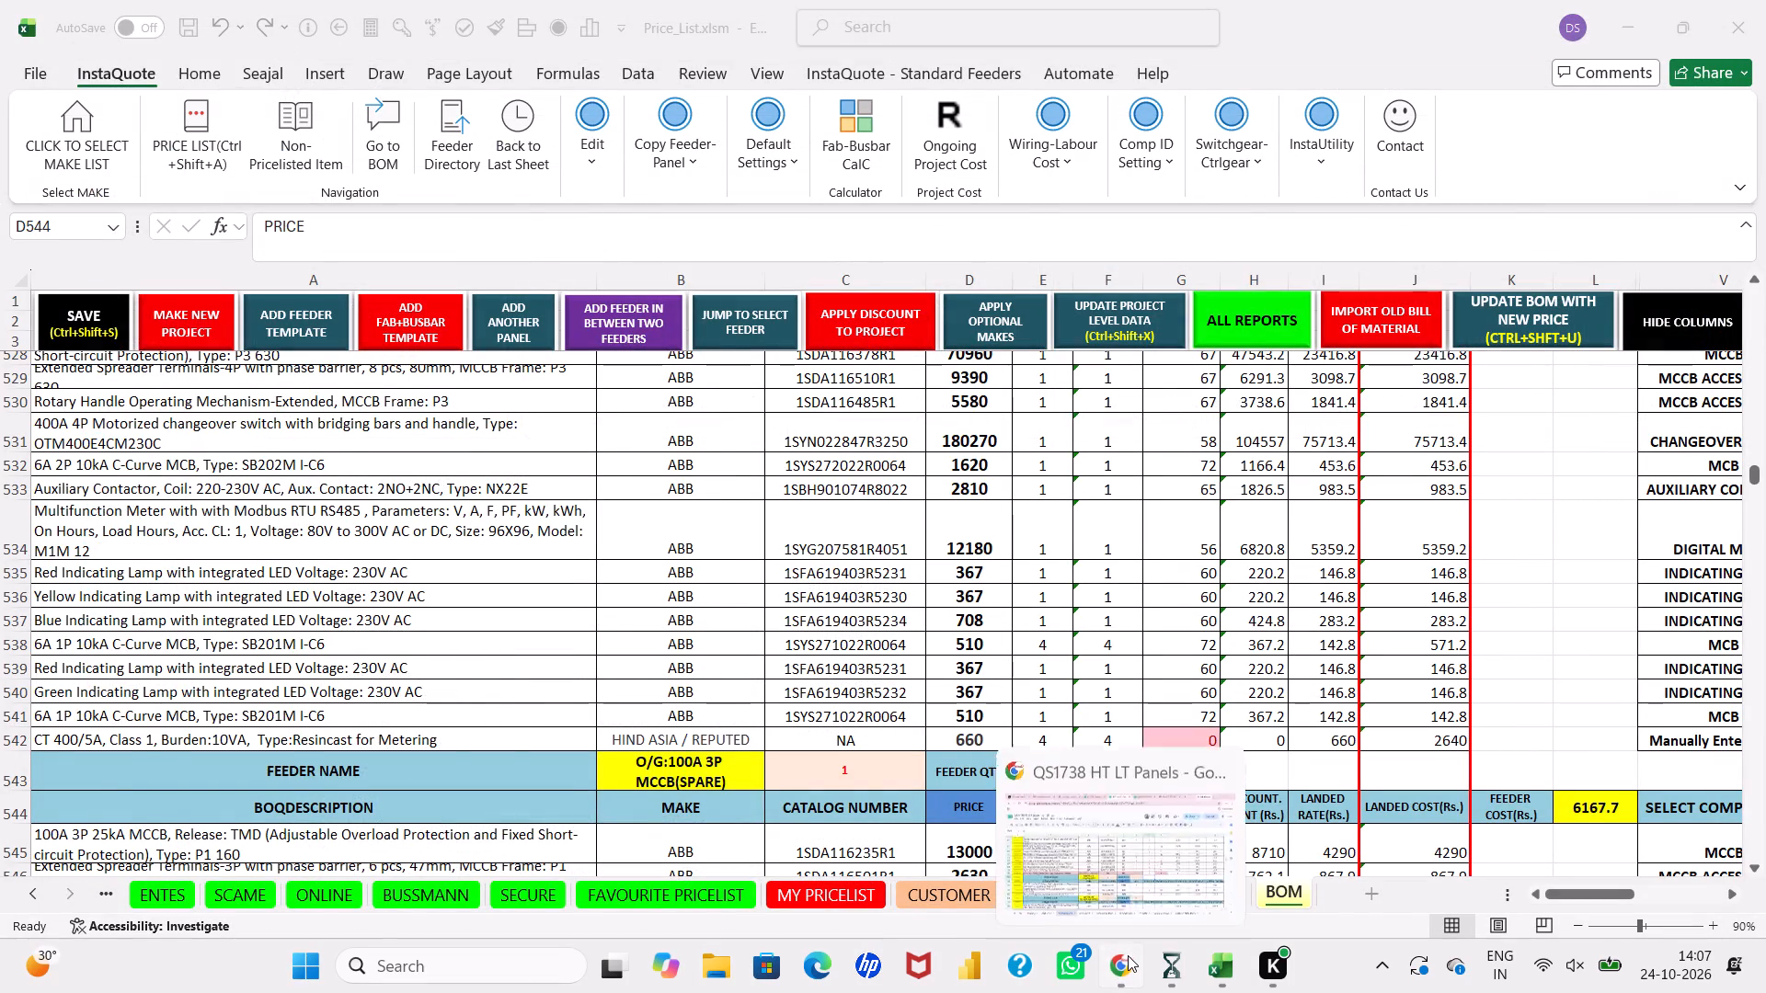